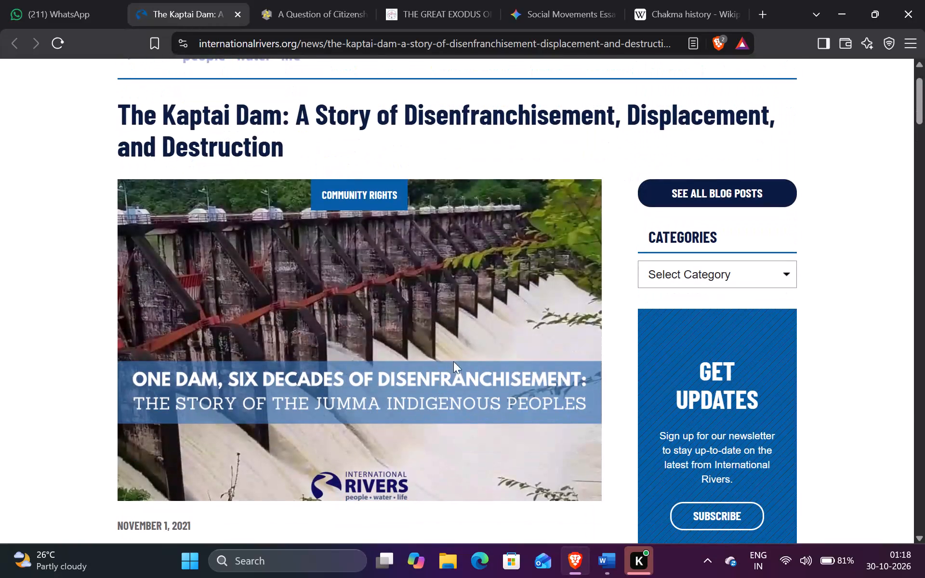
Look through the Wikipedia article on Chakma history, focusing on the introduction and the origins and early history section.
{"action": "left_click", "coordinate": [668, 22]}
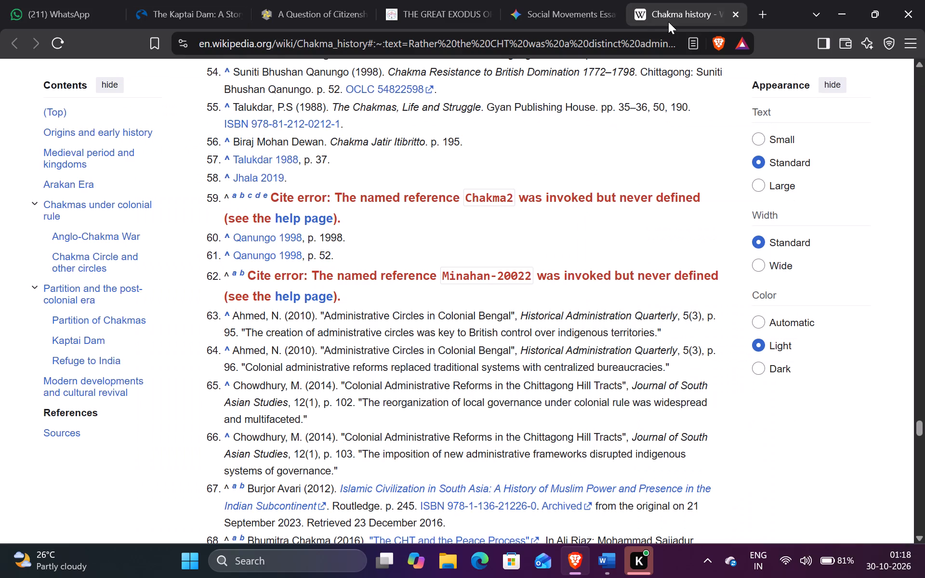
{"action": "scroll", "coordinate": [495, 224], "scroll_direction": "up", "scroll_amount": 15}
{"action": "scroll", "coordinate": [495, 224], "scroll_direction": "up", "scroll_amount": 7}
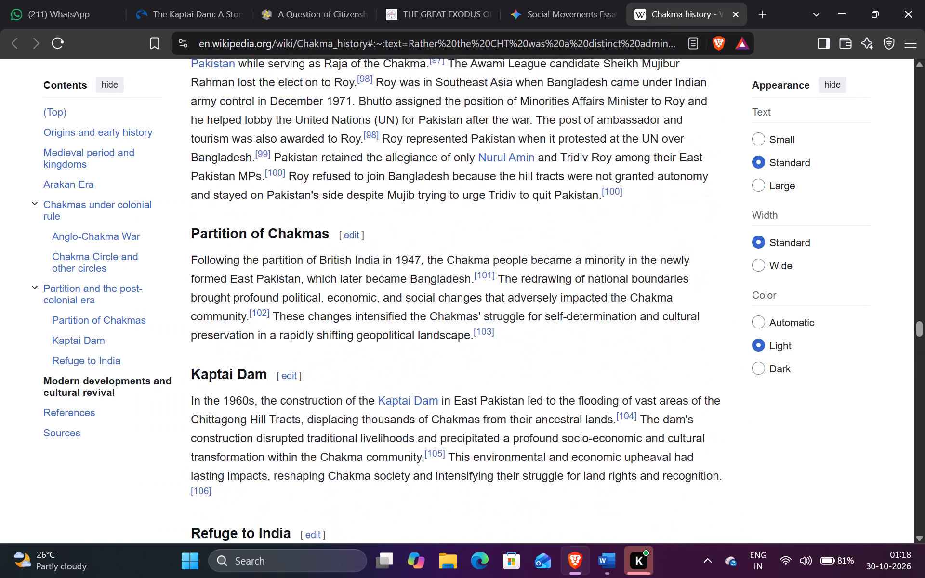
{"action": "scroll", "coordinate": [495, 224], "scroll_direction": "up", "scroll_amount": 8}
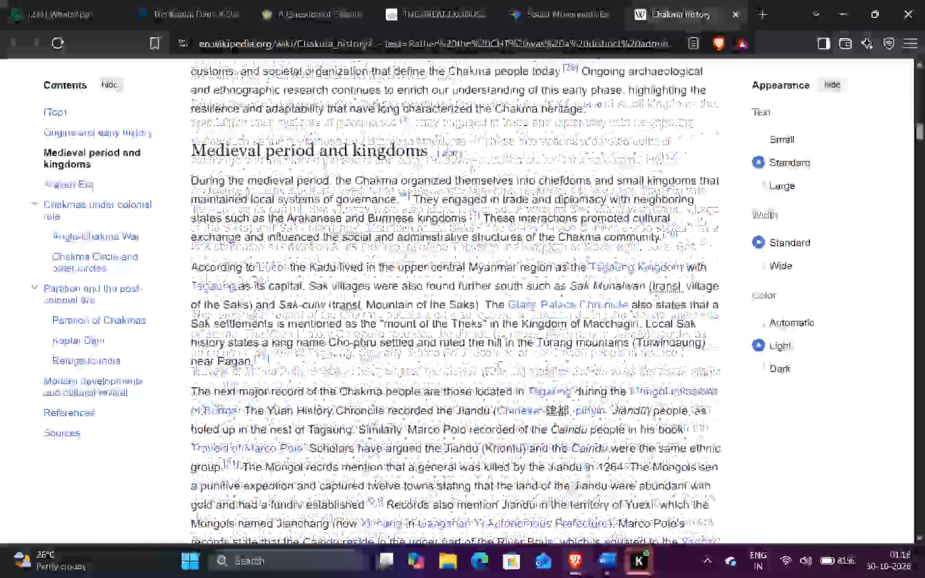
{"action": "scroll", "coordinate": [495, 224], "scroll_direction": "up", "scroll_amount": 6}
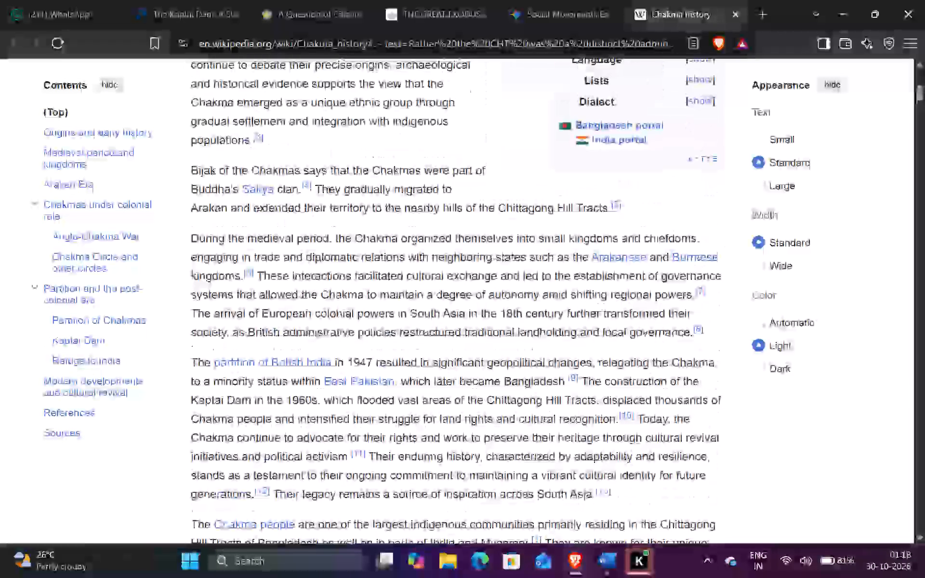
{"action": "scroll", "coordinate": [495, 224], "scroll_direction": "up", "scroll_amount": 4}
{"action": "scroll", "coordinate": [495, 224], "scroll_direction": "down", "scroll_amount": 2}
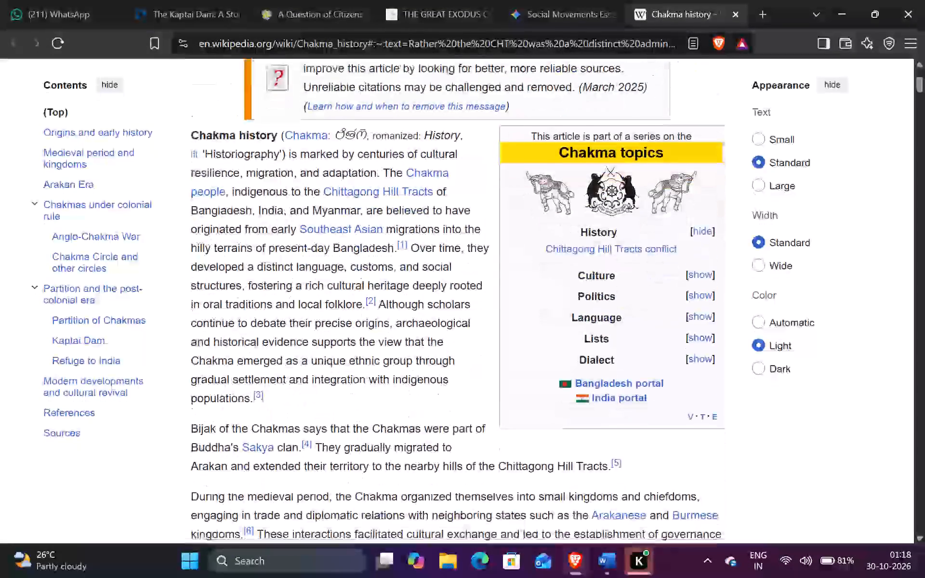
{"action": "scroll", "coordinate": [495, 224], "scroll_direction": "down", "scroll_amount": 3}
{"action": "scroll", "coordinate": [495, 224], "scroll_direction": "up", "scroll_amount": 1}
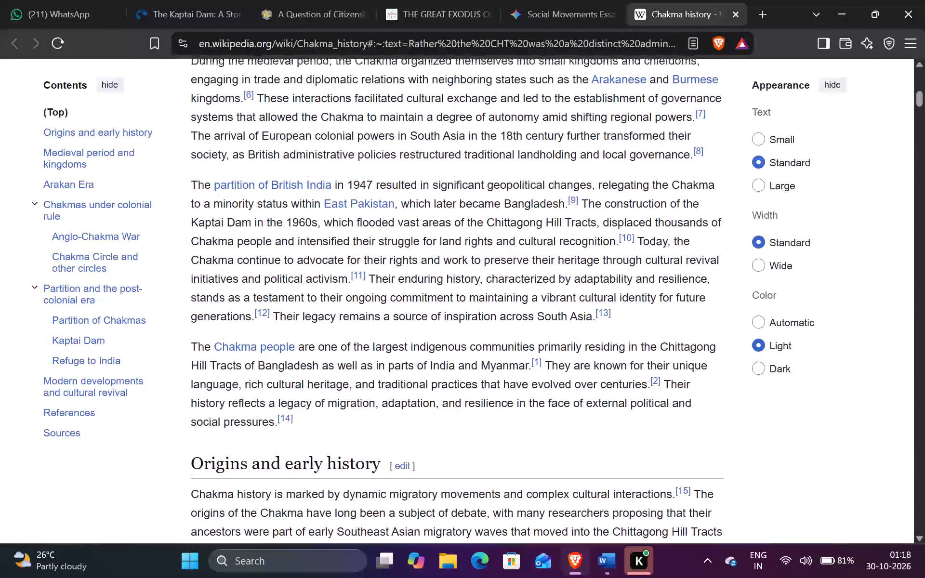
{"action": "scroll", "coordinate": [495, 224], "scroll_direction": "up", "scroll_amount": 1}
{"action": "scroll", "coordinate": [393, 238], "scroll_direction": "up", "scroll_amount": 1}
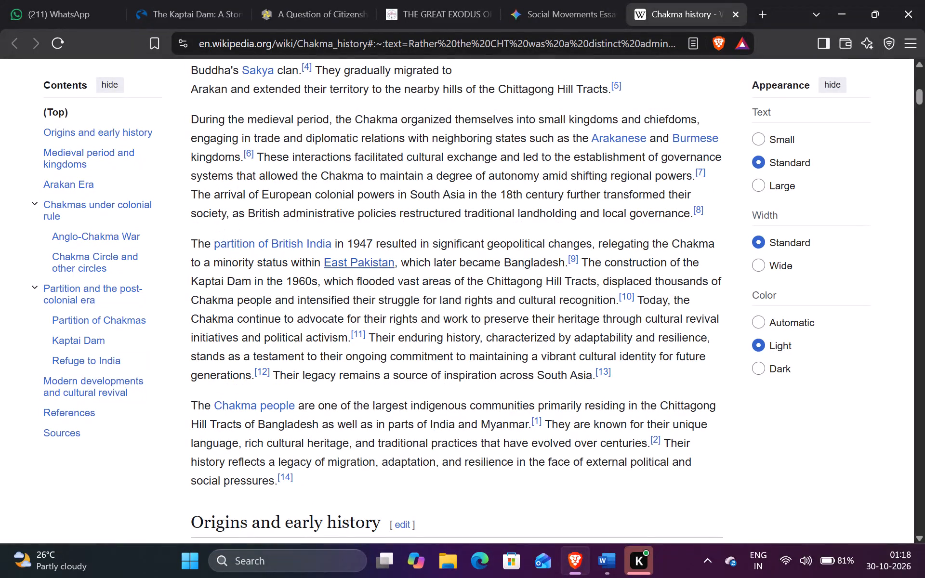
{"action": "scroll", "coordinate": [644, 237], "scroll_direction": "down", "scroll_amount": 2}
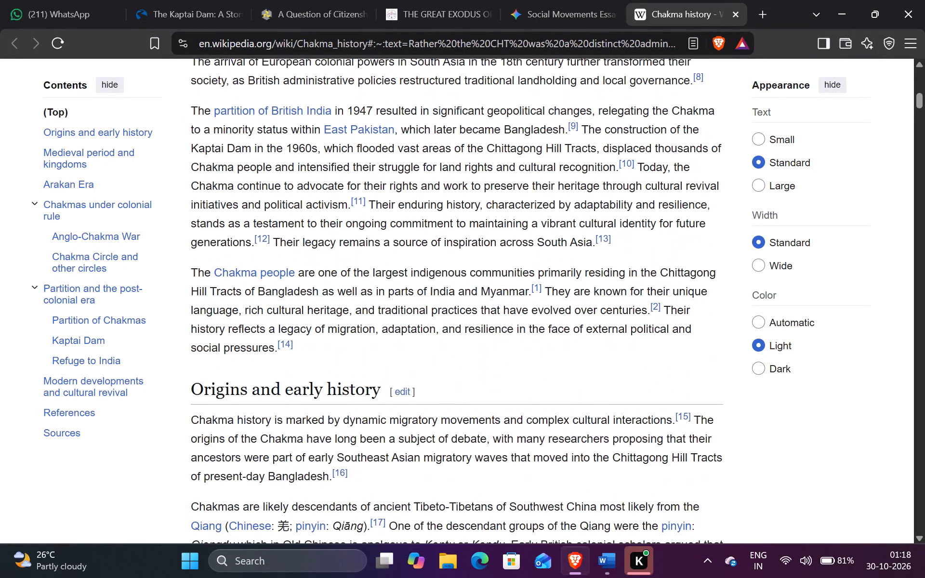
{"action": "scroll", "coordinate": [644, 237], "scroll_direction": "down", "scroll_amount": 3}
{"action": "scroll", "coordinate": [644, 237], "scroll_direction": "up", "scroll_amount": 1}
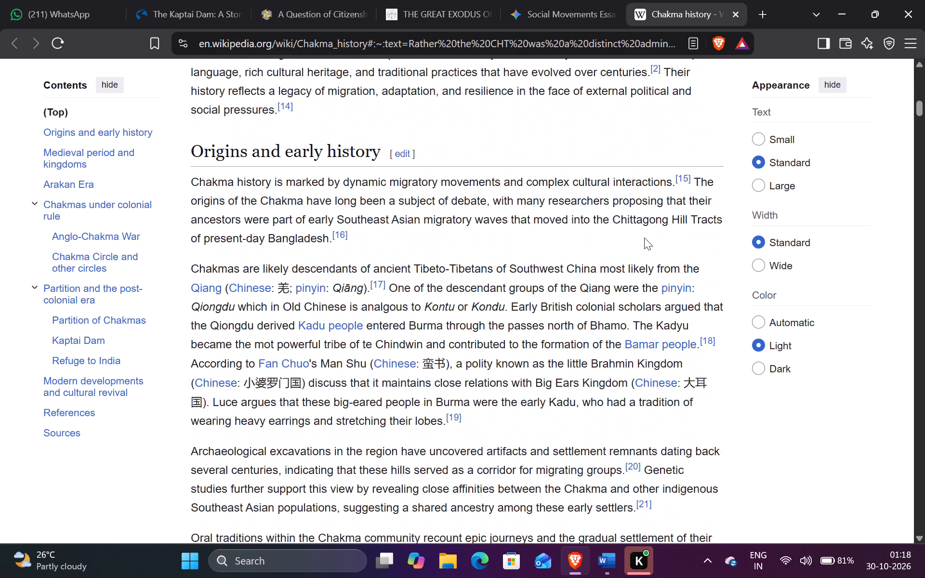
{"action": "scroll", "coordinate": [644, 237], "scroll_direction": "up", "scroll_amount": 1}
{"action": "scroll", "coordinate": [644, 237], "scroll_direction": "left", "scroll_amount": 1}
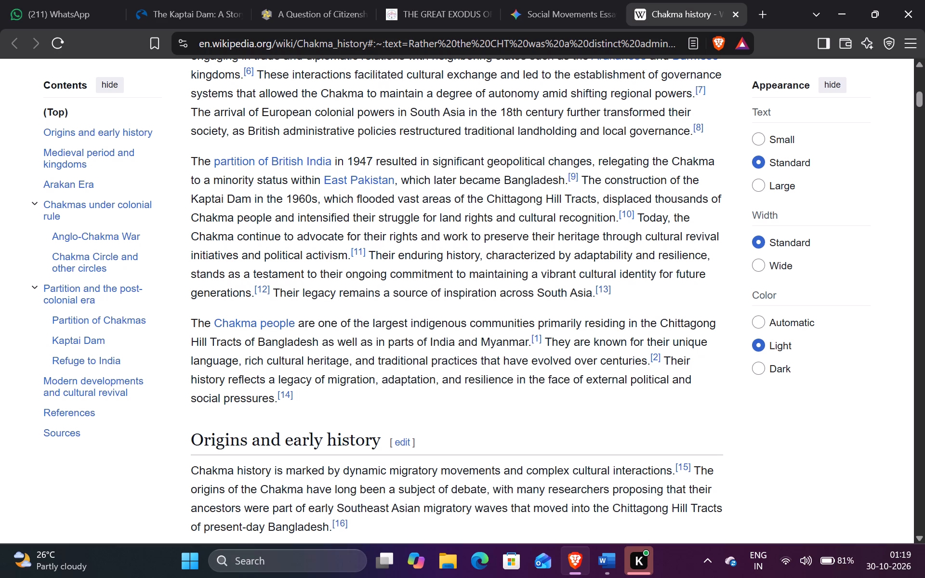
{"action": "scroll", "coordinate": [236, 335], "scroll_direction": "up", "scroll_amount": 1}
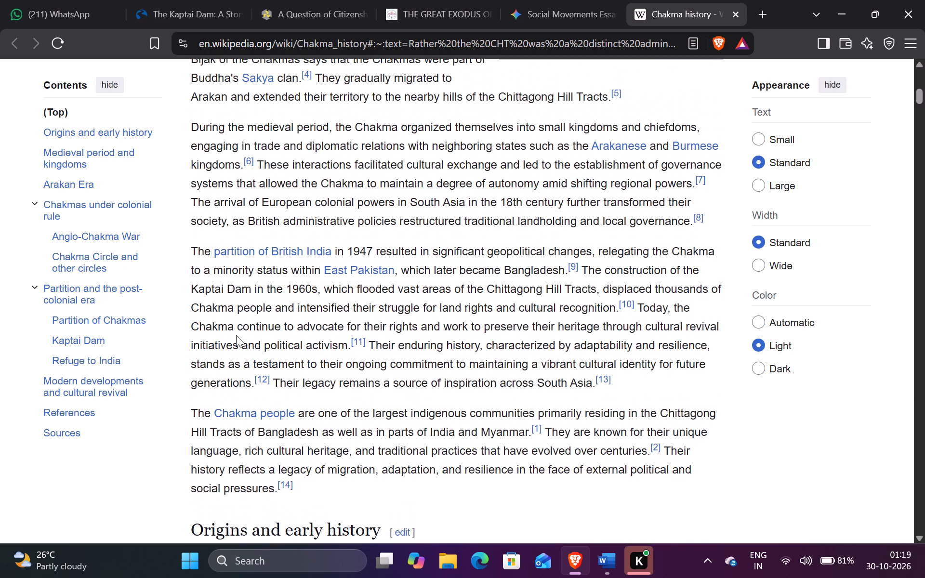
{"action": "scroll", "coordinate": [298, 257], "scroll_direction": "up", "scroll_amount": 1}
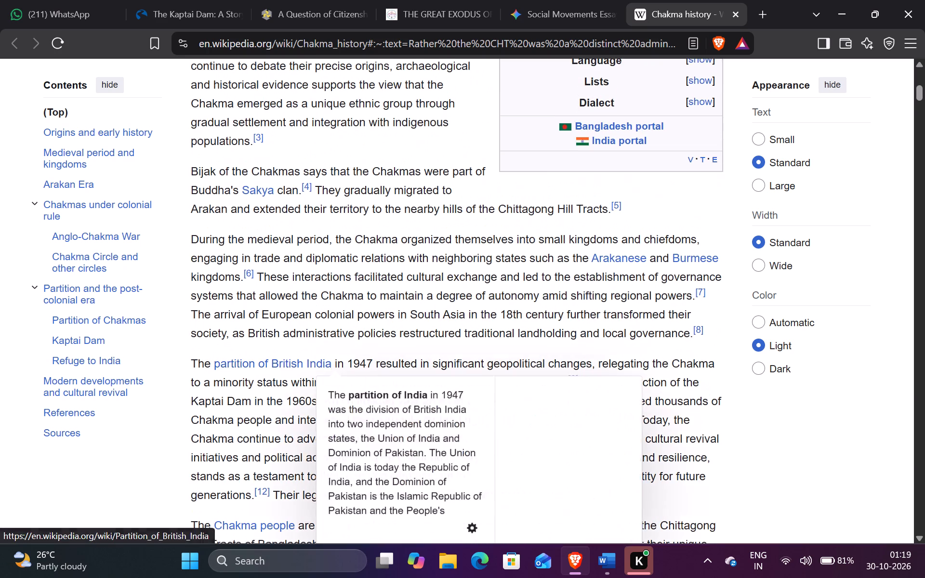
{"action": "scroll", "coordinate": [298, 257], "scroll_direction": "up", "scroll_amount": 1}
{"action": "scroll", "coordinate": [298, 257], "scroll_direction": "down", "scroll_amount": 2}
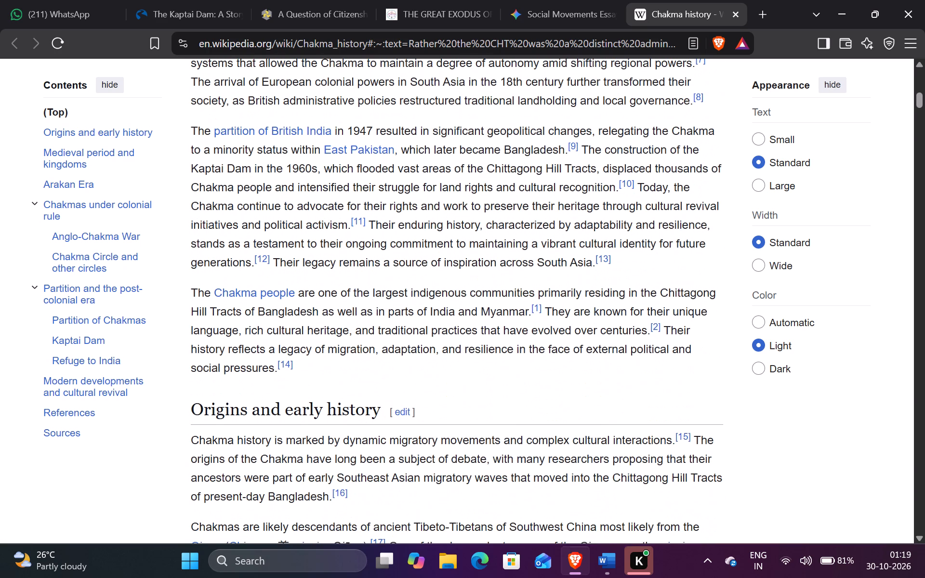
Select the introductory paragraph on the 1947 partition of British India and the Kaptai Dam in the Chakma history article.
{"action": "left_click_drag", "start_coordinate": [191, 121], "coordinate": [286, 208]}
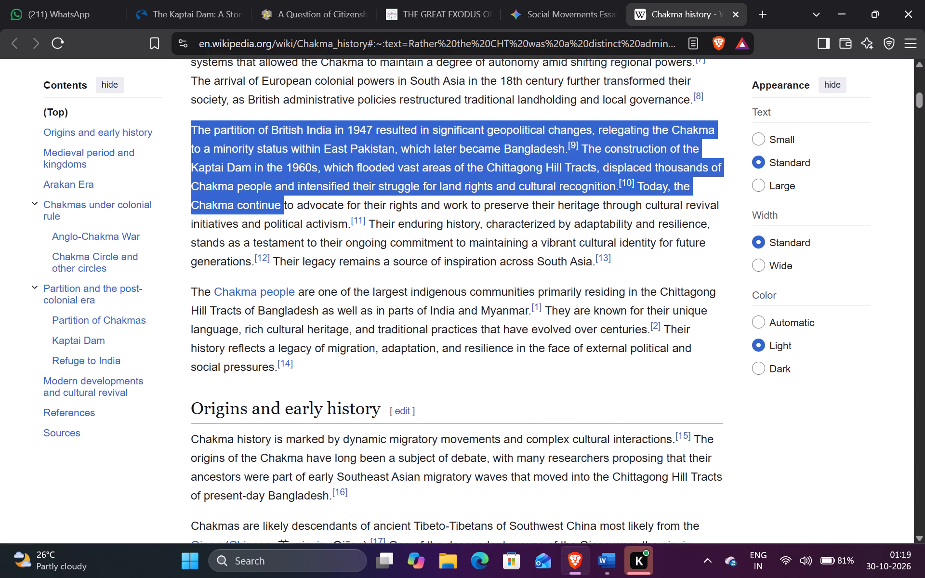
{"action": "left_click_drag", "start_coordinate": [286, 208], "coordinate": [581, 269]}
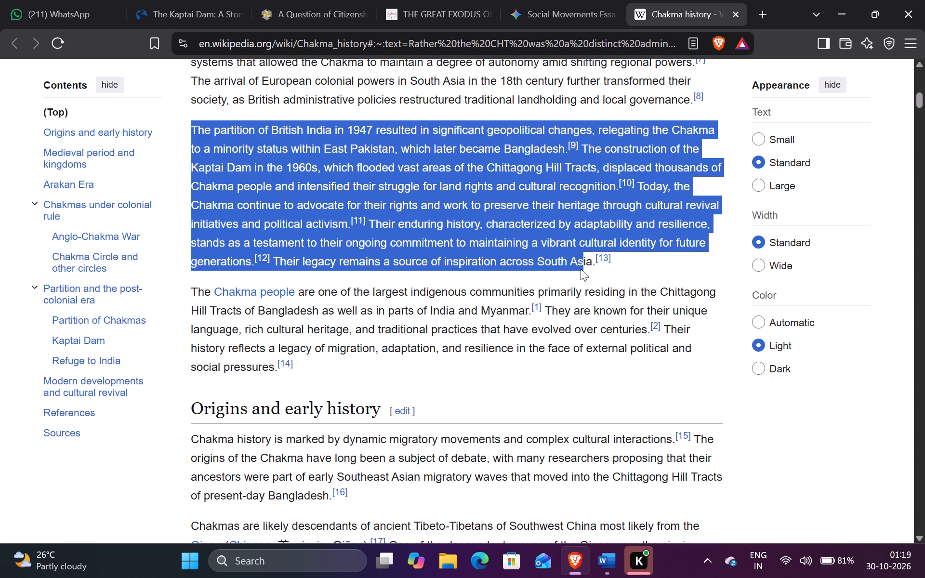
{"action": "left_click_drag", "start_coordinate": [581, 269], "coordinate": [595, 269]}
Read the Great Exodus of the Chakmas article, focusing on mass displacement, the Partition of India and the violation of the CHT Manual.
{"action": "left_click", "coordinate": [443, 8]}
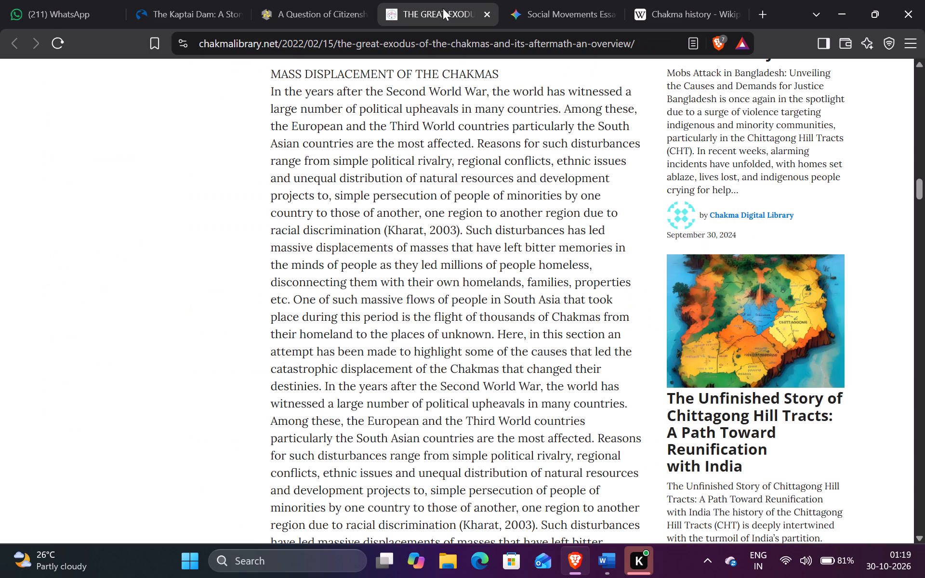
{"action": "scroll", "coordinate": [351, 252], "scroll_direction": "down", "scroll_amount": 4}
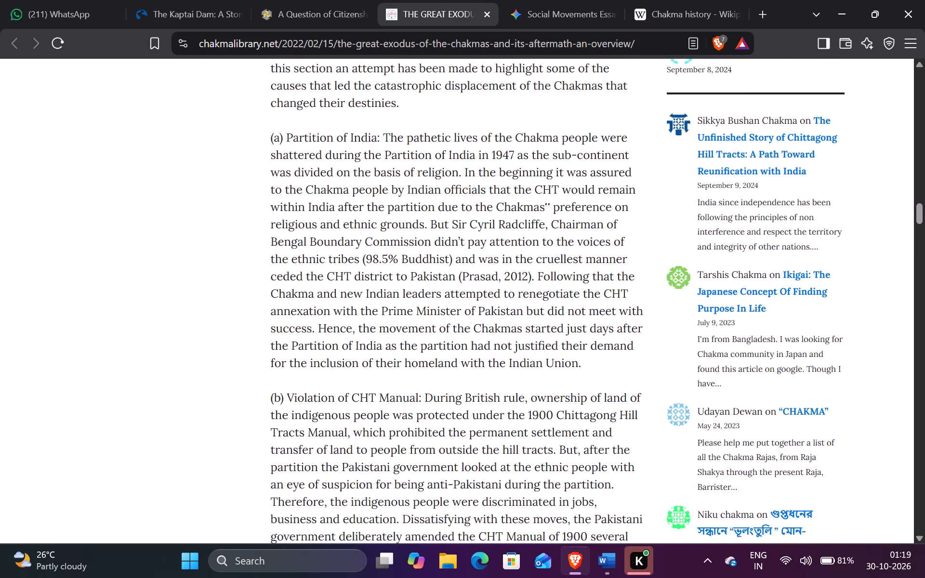
{"action": "scroll", "coordinate": [351, 252], "scroll_direction": "up", "scroll_amount": 8}
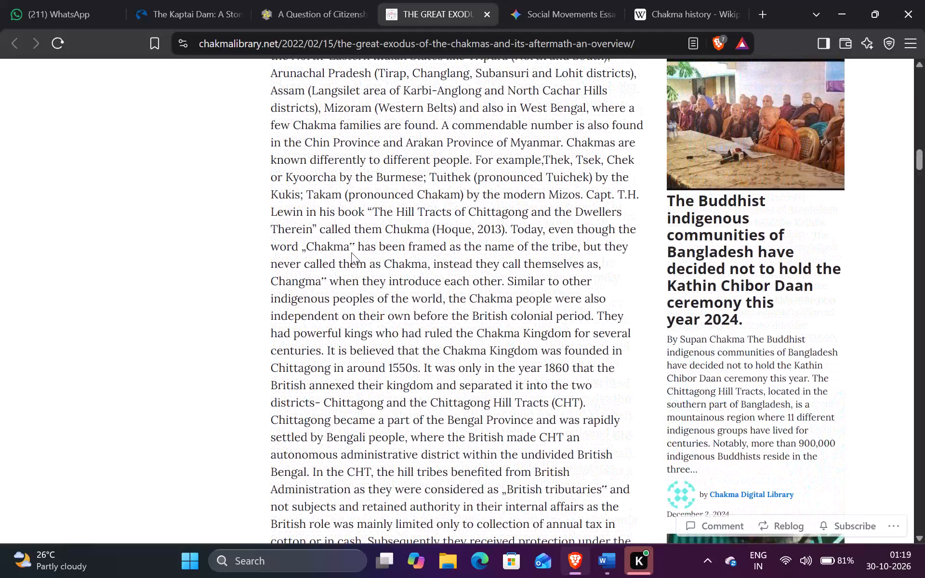
{"action": "scroll", "coordinate": [351, 252], "scroll_direction": "up", "scroll_amount": 5}
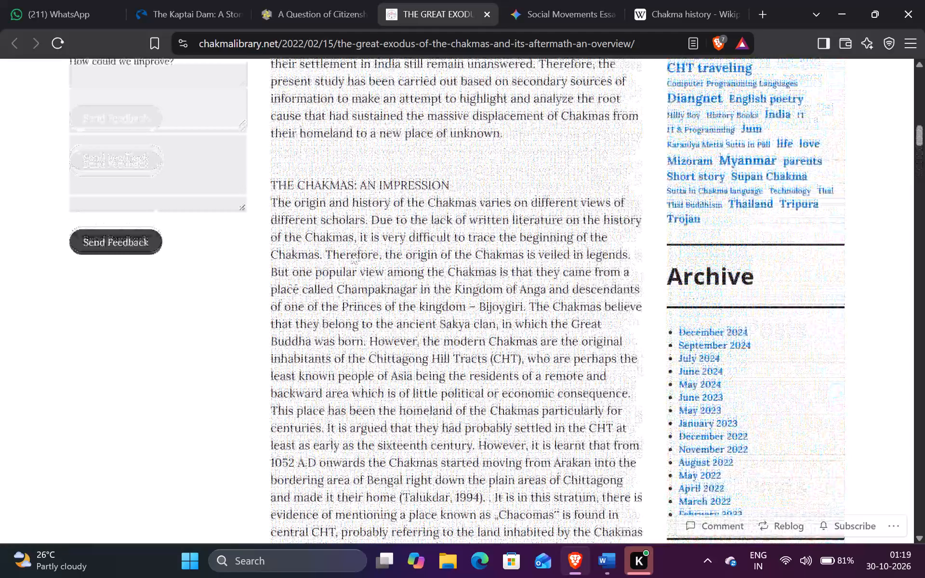
{"action": "scroll", "coordinate": [351, 252], "scroll_direction": "down", "scroll_amount": 7}
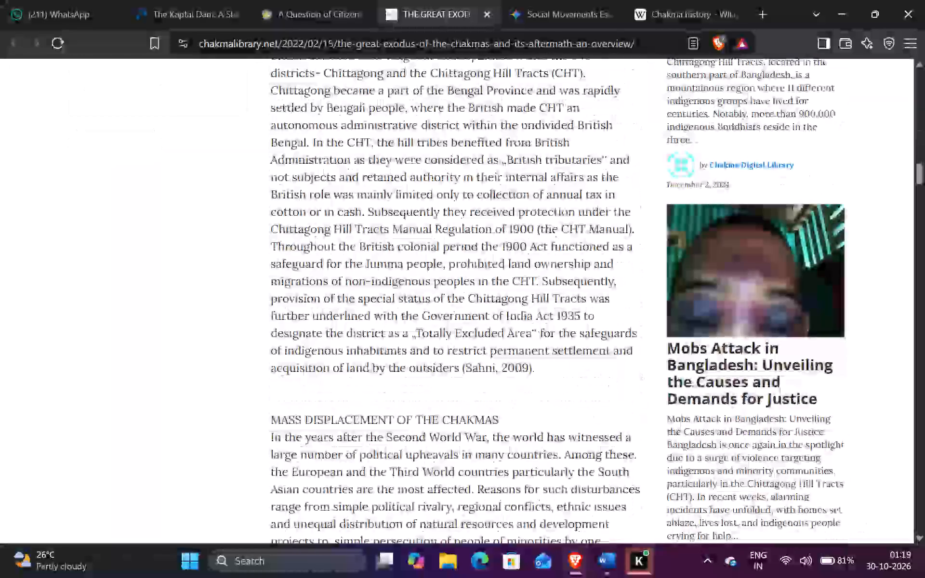
{"action": "scroll", "coordinate": [351, 252], "scroll_direction": "down", "scroll_amount": 3}
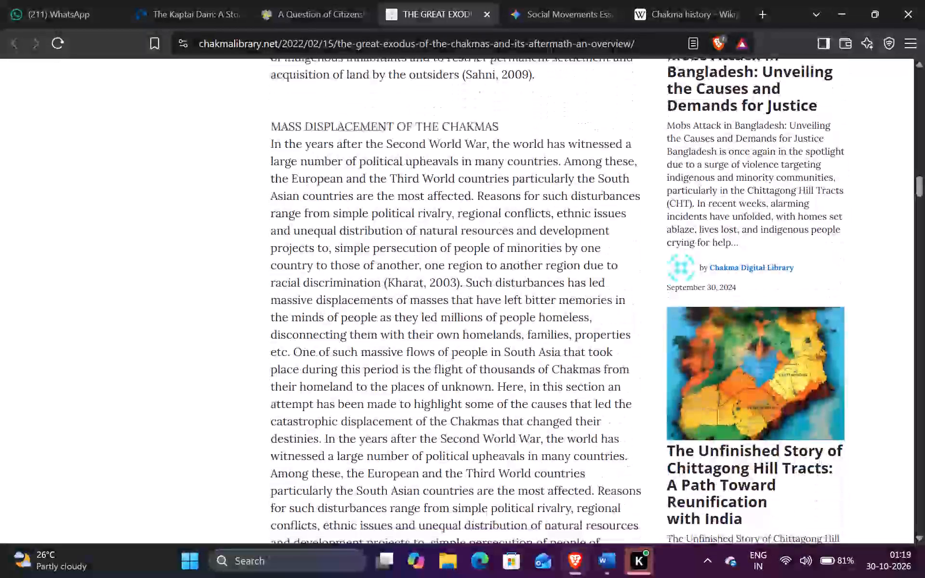
{"action": "scroll", "coordinate": [351, 252], "scroll_direction": "down", "scroll_amount": 3}
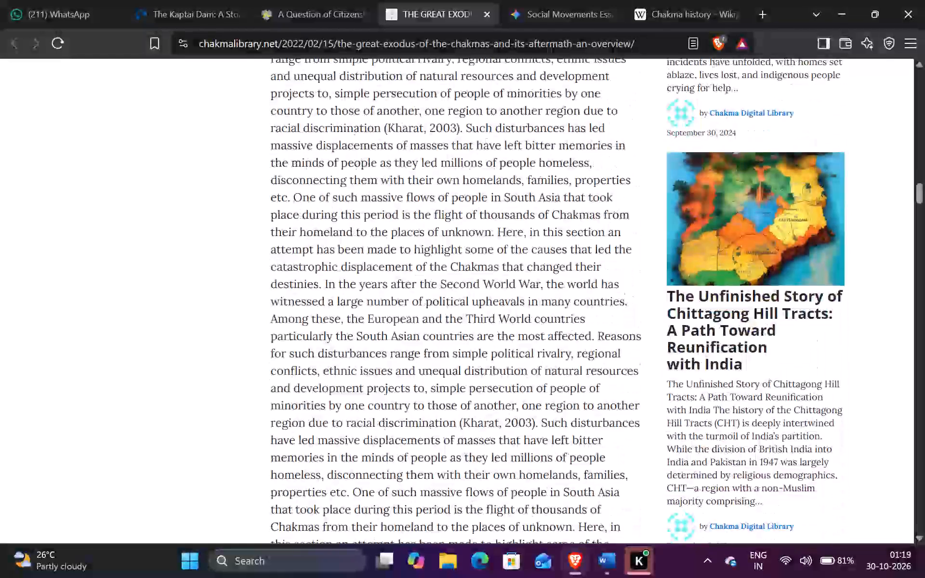
{"action": "scroll", "coordinate": [351, 252], "scroll_direction": "down", "scroll_amount": 1}
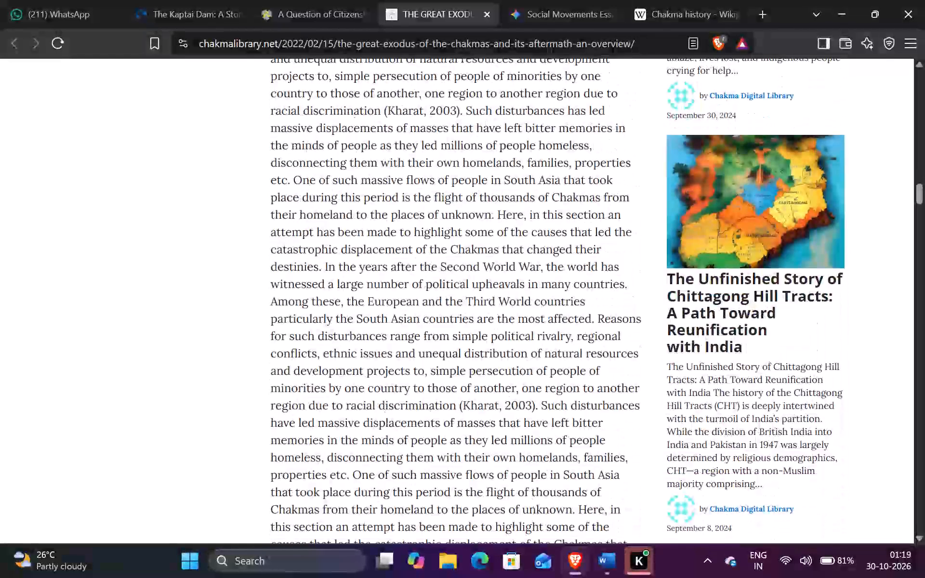
{"action": "scroll", "coordinate": [351, 252], "scroll_direction": "down", "scroll_amount": 3}
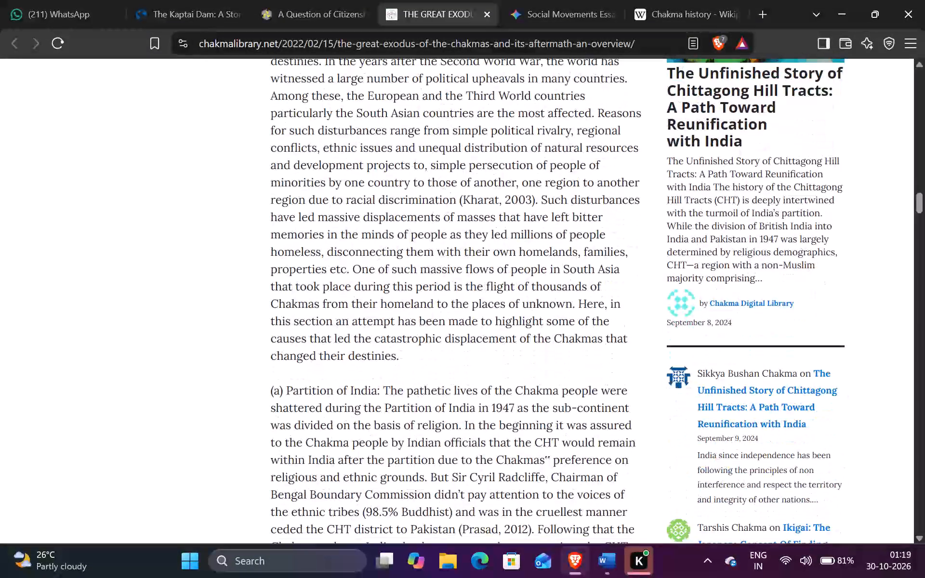
{"action": "scroll", "coordinate": [351, 252], "scroll_direction": "down", "scroll_amount": 2}
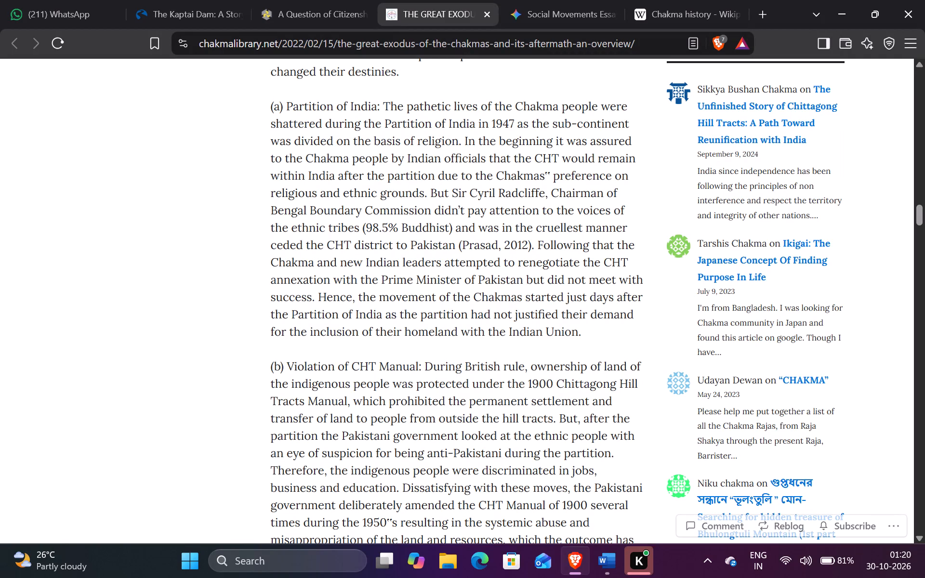
{"action": "scroll", "coordinate": [478, 262], "scroll_direction": "down", "scroll_amount": 1}
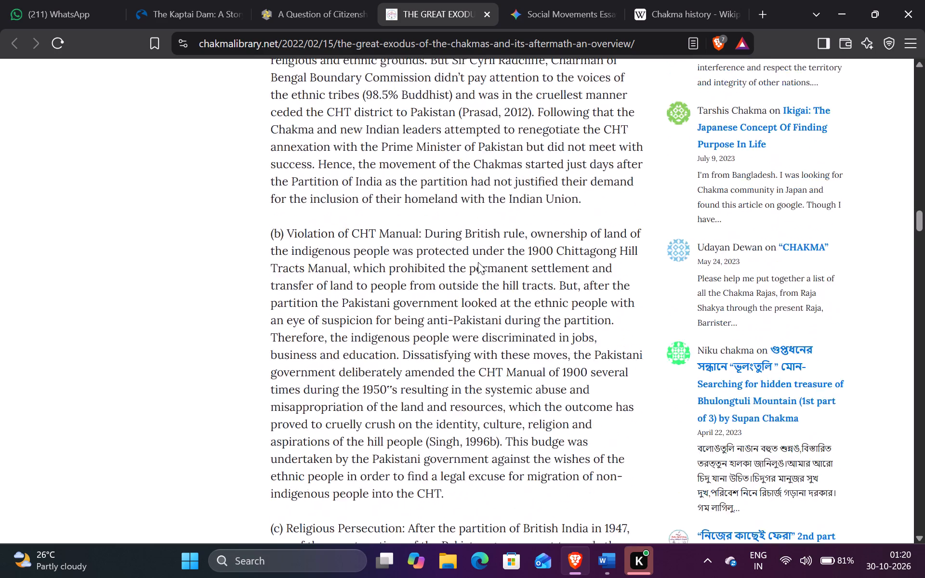
{"action": "scroll", "coordinate": [478, 262], "scroll_direction": "down", "scroll_amount": 1}
{"action": "scroll", "coordinate": [478, 262], "scroll_direction": "up", "scroll_amount": 1}
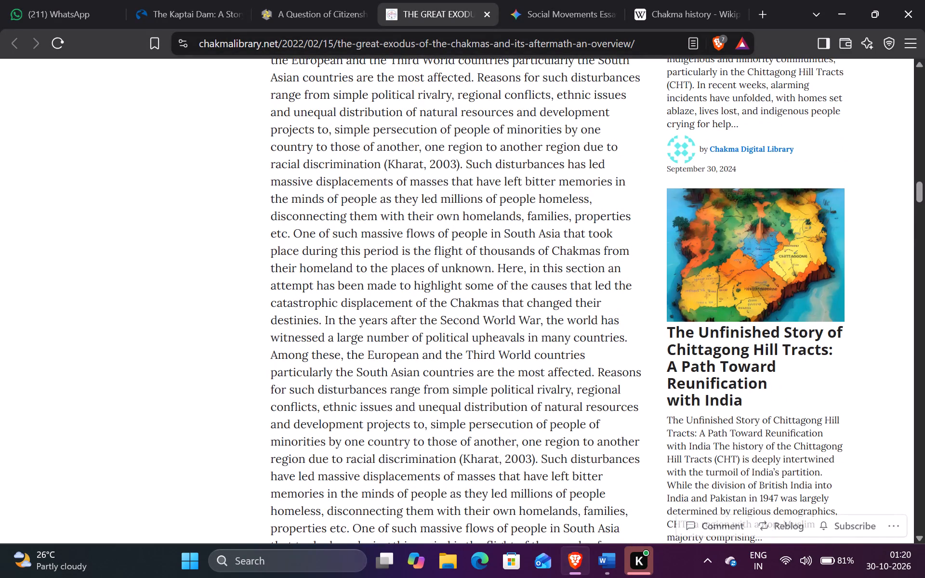
Copy the selected Wikipedia paragraph on the 1947 partition into the Word essay under "BROADER SOCIAL CONTEXT AND EVOLVING ECONOMIC SITUATION", keeping text only.
{"action": "left_click", "coordinate": [655, 0]}
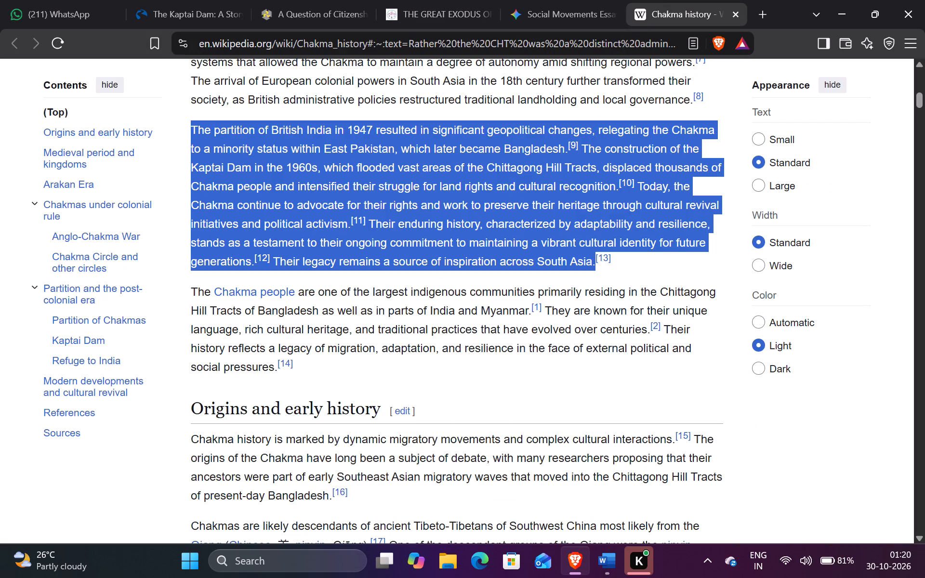
{"action": "key", "text": "ctrl+c"}
{"action": "left_click", "coordinate": [614, 271], "text": "ctrl"}
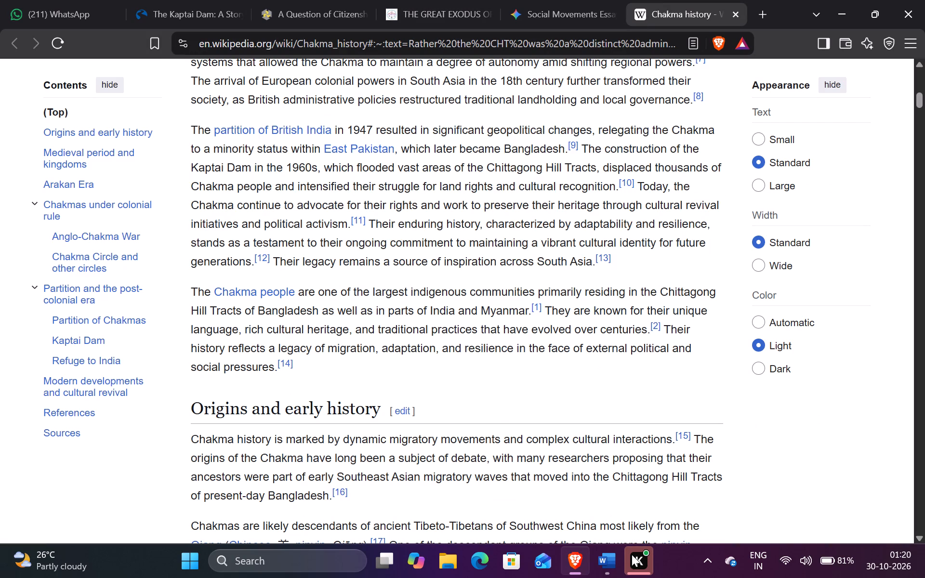
{"action": "left_click", "coordinate": [611, 570]}
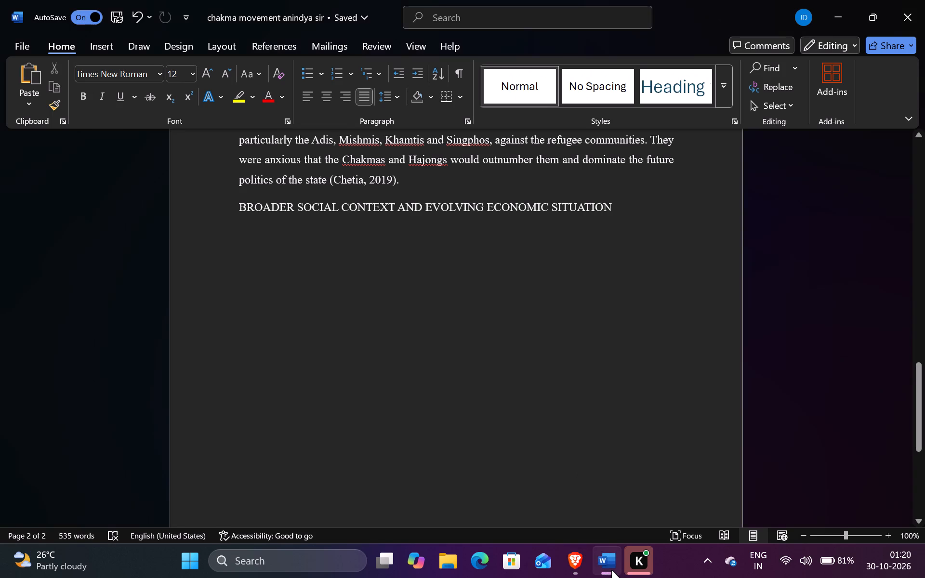
{"action": "key", "text": "ctrl+v"}
{"action": "left_click", "coordinate": [611, 570], "text": "ctrl"}
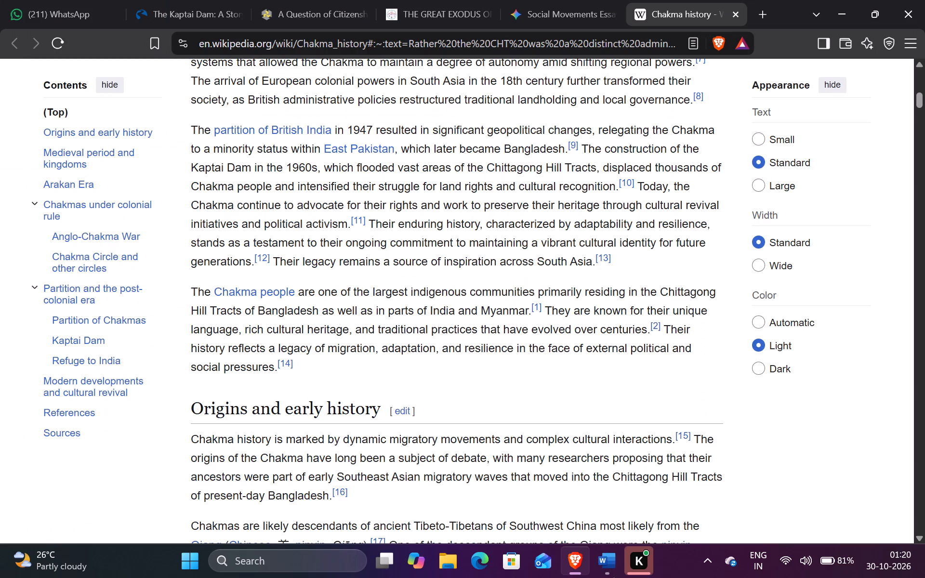
{"action": "left_click", "coordinate": [609, 573]}
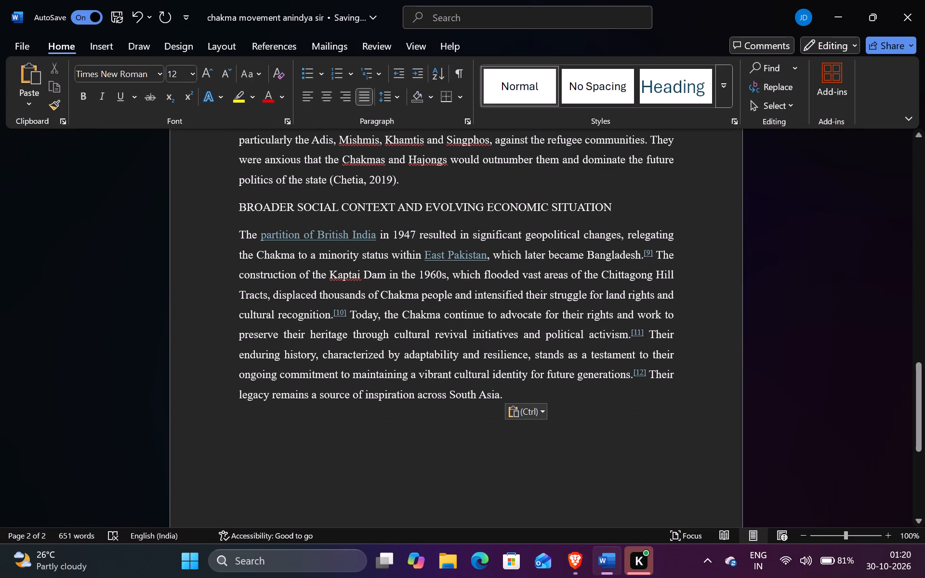
{"action": "left_click", "coordinate": [522, 417]}
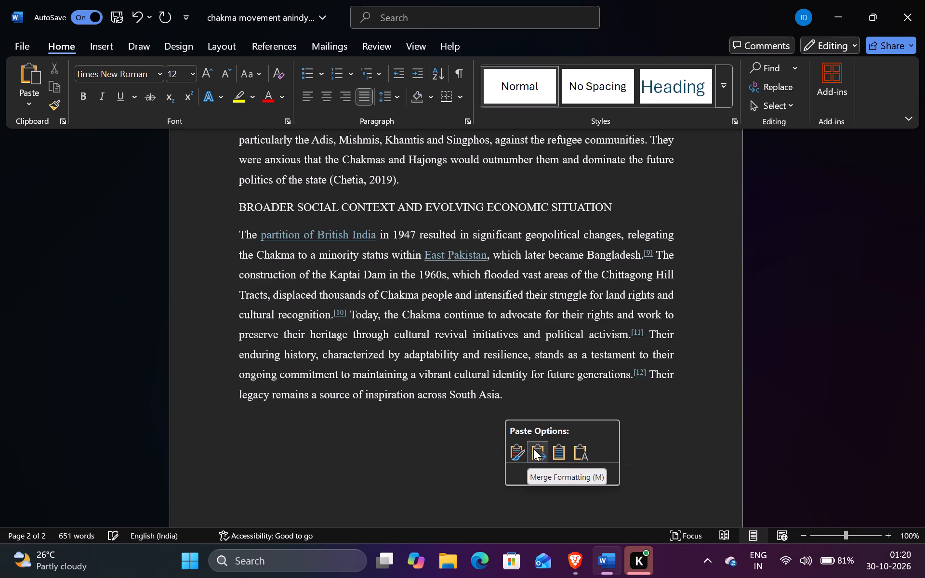
{"action": "left_click", "coordinate": [578, 448]}
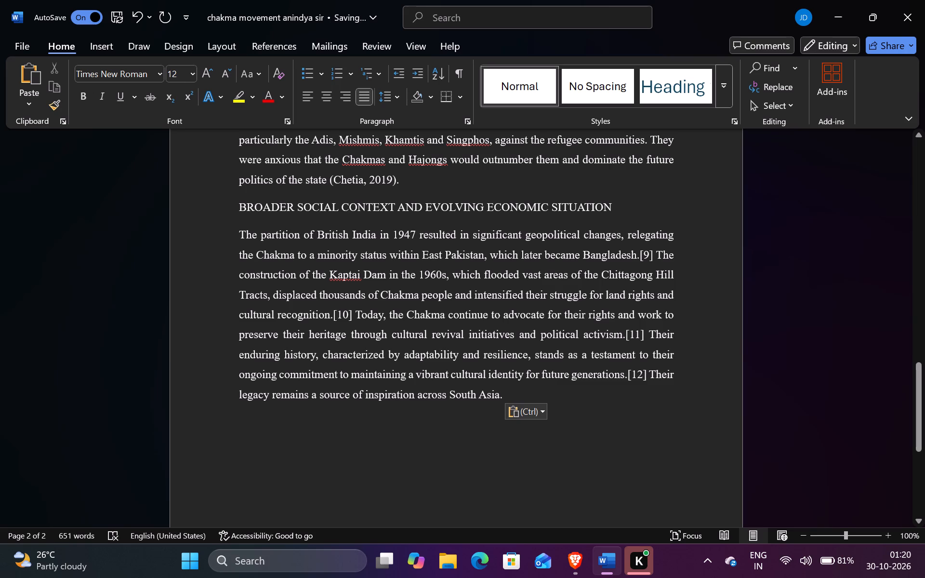
Delete the reference markers [9] after "Bangladesh" and [10] after "cultural recognition" in the pasted paragraph, keeping single spaces between sentences.
{"action": "left_click", "coordinate": [653, 254]}
{"action": "key", "text": "BackSpace"}
{"action": "key", "text": "BackSpace"}
{"action": "key", "text": "BackSpace"}
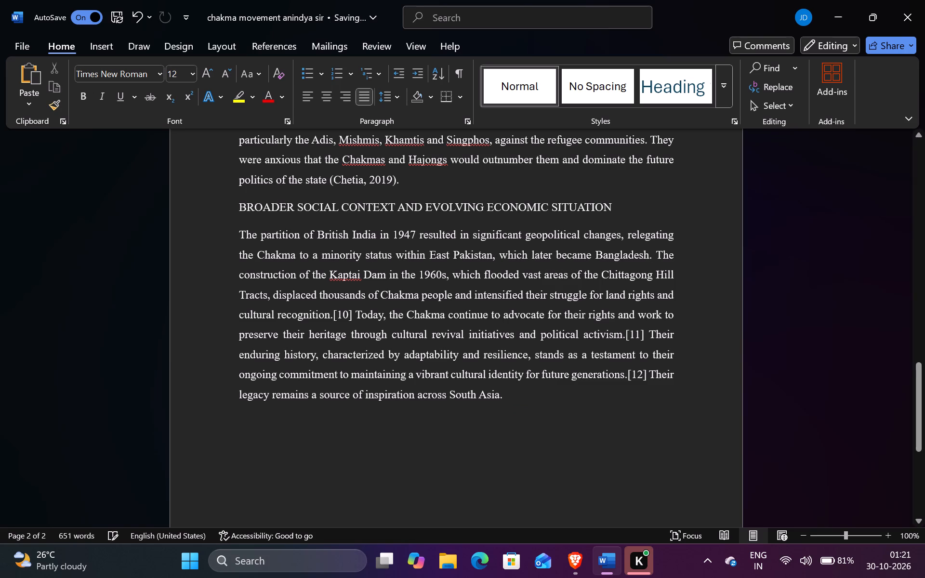
{"action": "left_click", "coordinate": [656, 255]}
{"action": "key", "text": "BackSpace"}
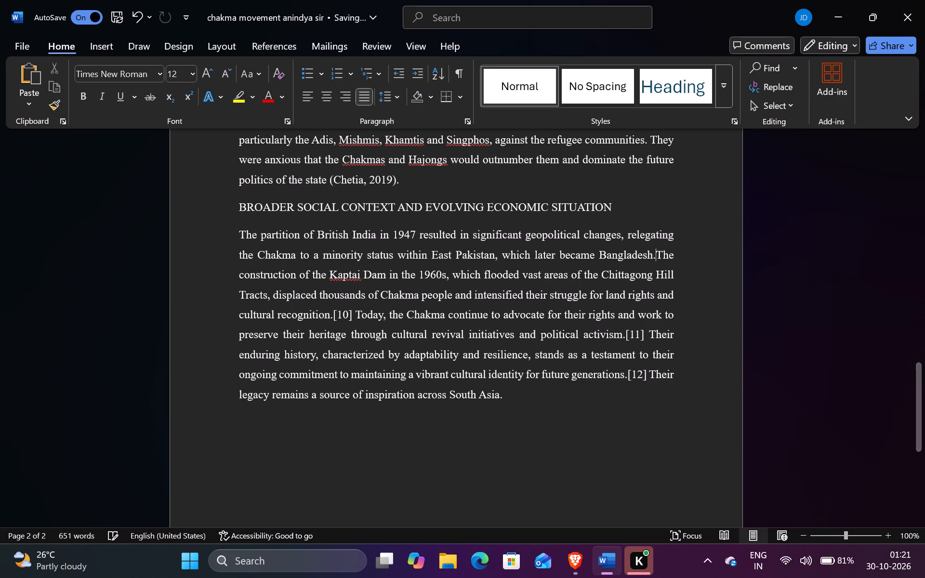
{"action": "key", "text": "space"}
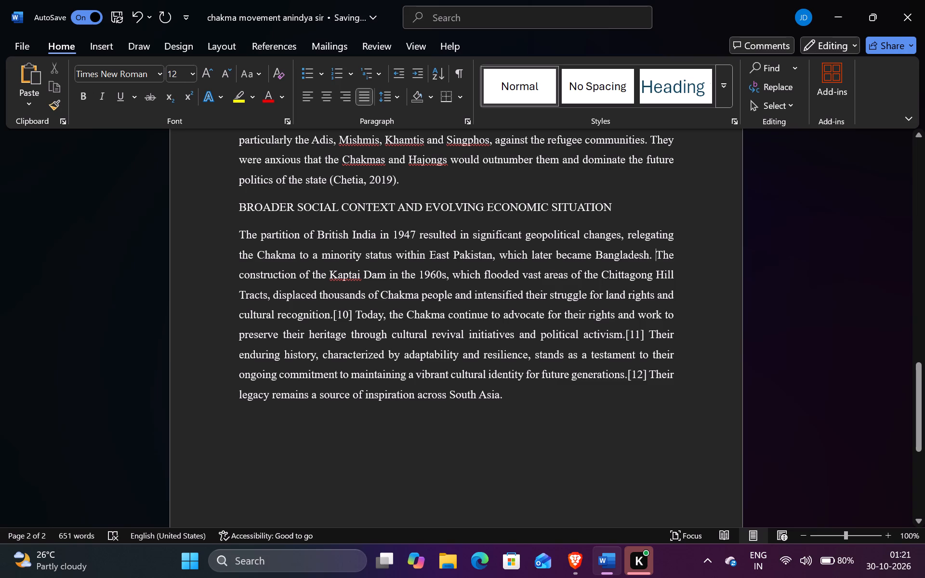
{"action": "left_click", "coordinate": [350, 314]}
{"action": "key", "text": "BackSpace"}
{"action": "key", "text": "BackSpace"}
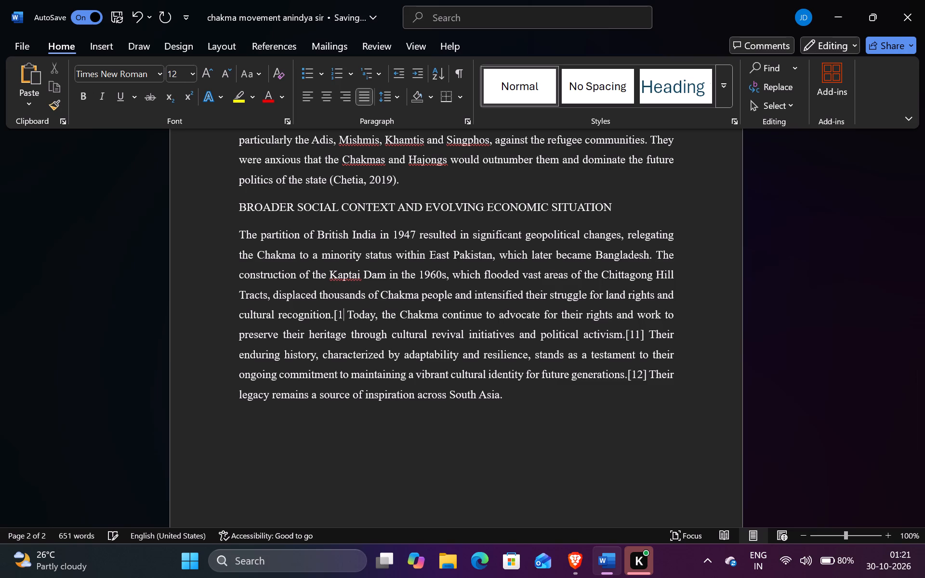
{"action": "key", "text": "BackSpace"}
{"action": "key", "text": "BackSpace"}
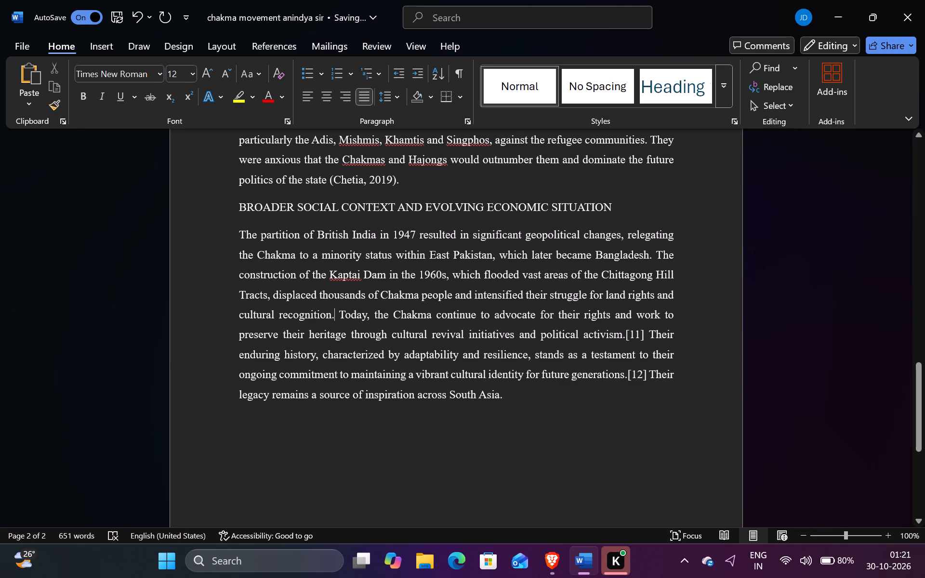
Delete the reference markers [11] after "political activism" and [12] after "future generations" in the pasted paragraph.
{"action": "left_click", "coordinate": [644, 338]}
{"action": "key", "text": "BackSpace"}
{"action": "key", "text": "BackSpace"}
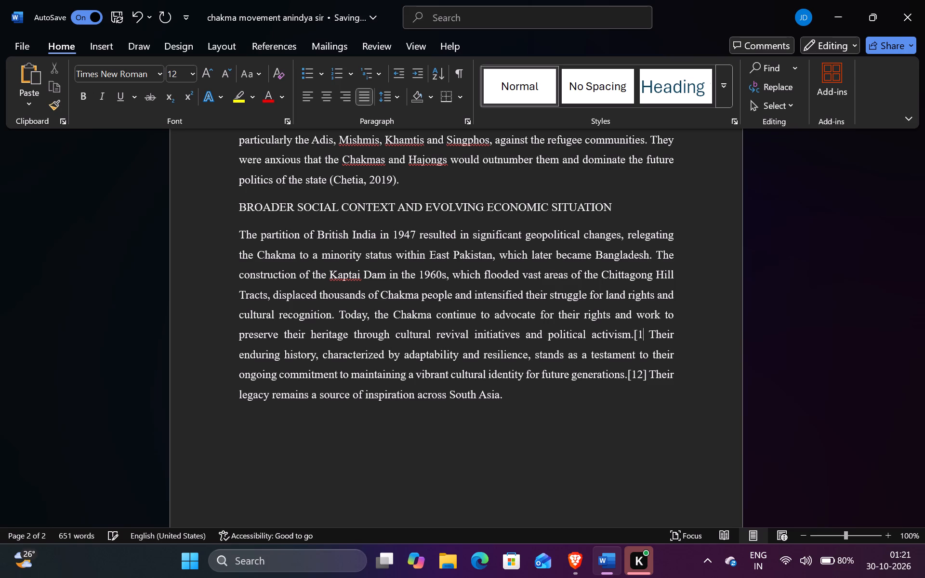
{"action": "key", "text": "BackSpace"}
{"action": "key", "text": "BackSpace"}
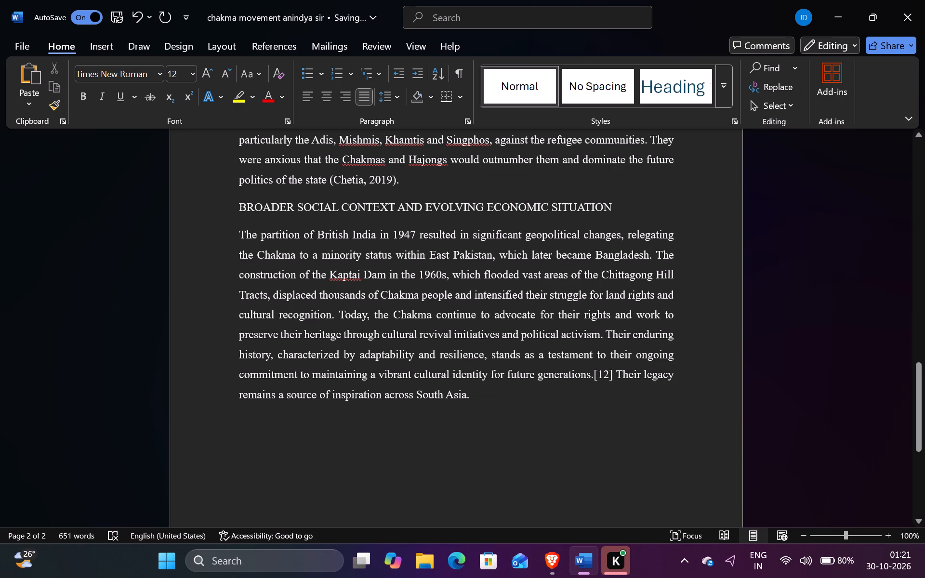
{"action": "left_click_drag", "start_coordinate": [241, 230], "coordinate": [310, 280]}
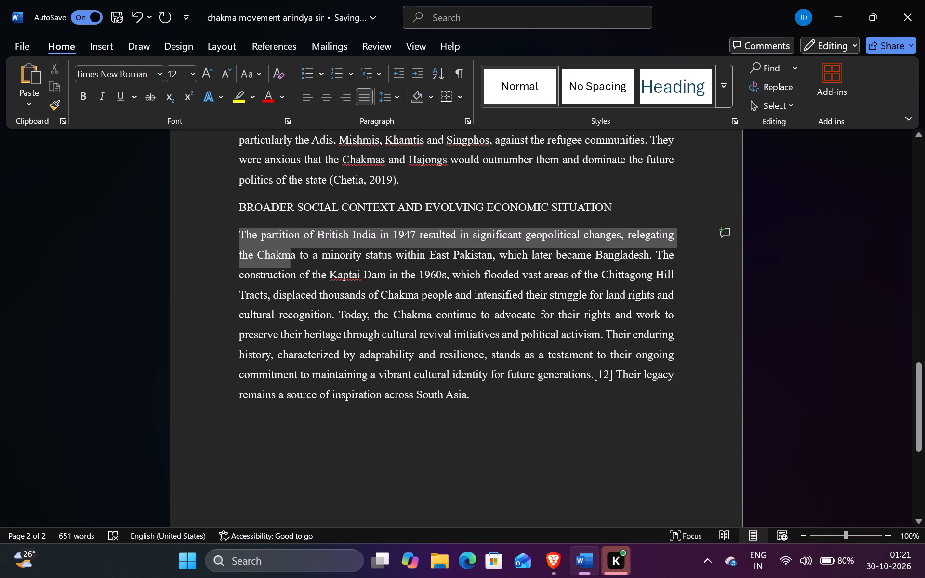
{"action": "left_click_drag", "start_coordinate": [310, 280], "coordinate": [469, 393]}
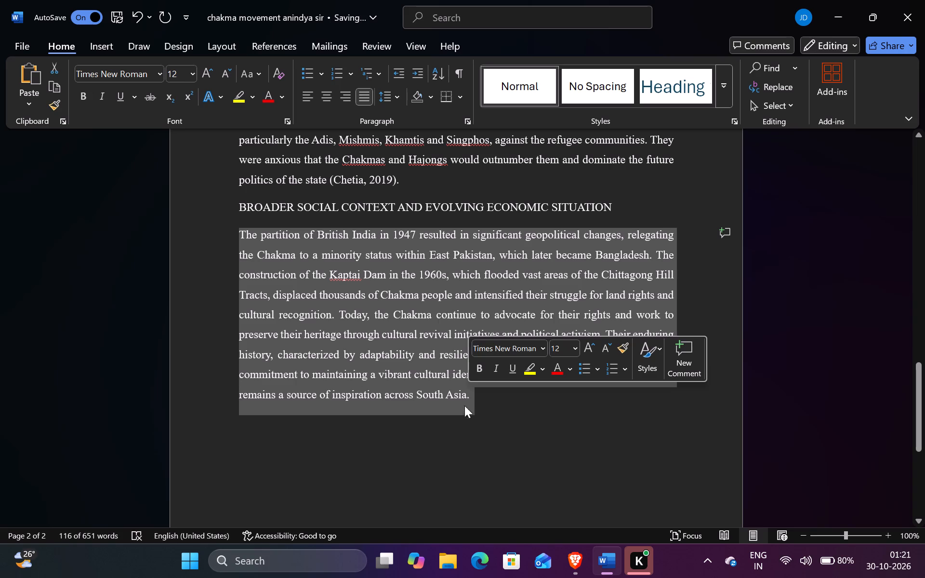
{"action": "left_click", "coordinate": [456, 425]}
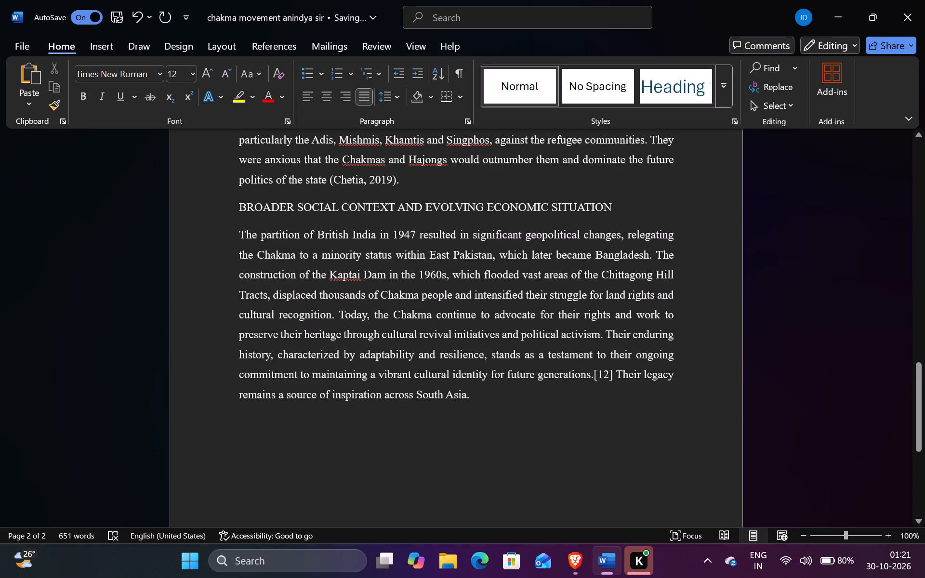
{"action": "left_click", "coordinate": [613, 376]}
{"action": "key", "text": "BackSpace"}
{"action": "key", "text": "BackSpace"}
{"action": "key", "text": "BackSpace"}
{"action": "key", "text": "BackSpace"}
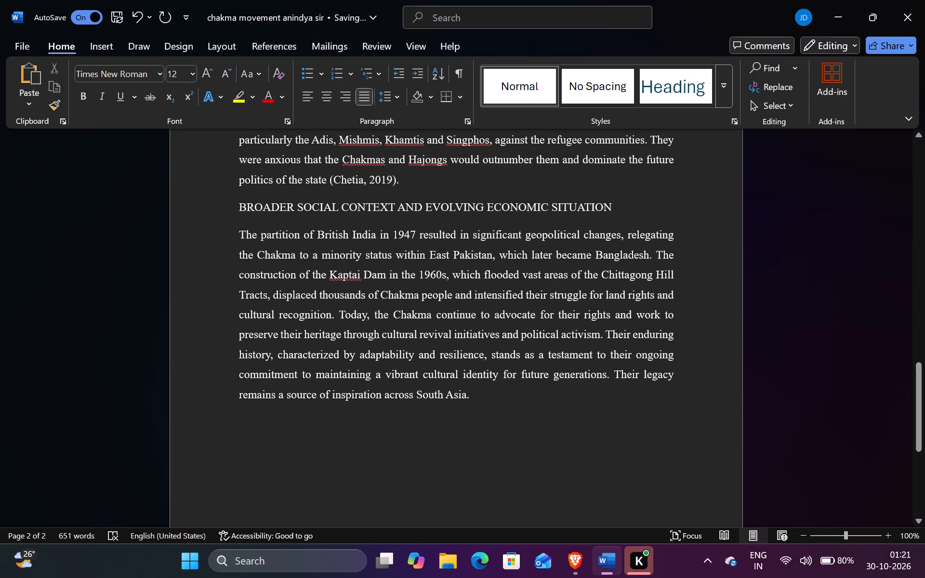
Remove the full stop after "South Asia" and start a new citation source there of type Web site.
{"action": "left_click", "coordinate": [484, 409]}
{"action": "key", "text": "BackSpace"}
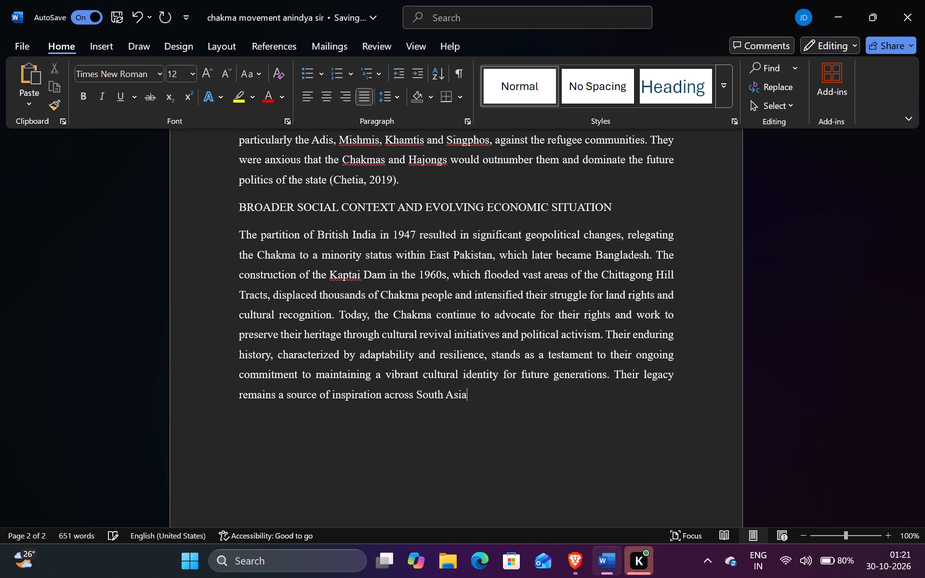
{"action": "left_click", "coordinate": [295, 47]}
{"action": "left_click", "coordinate": [314, 92]}
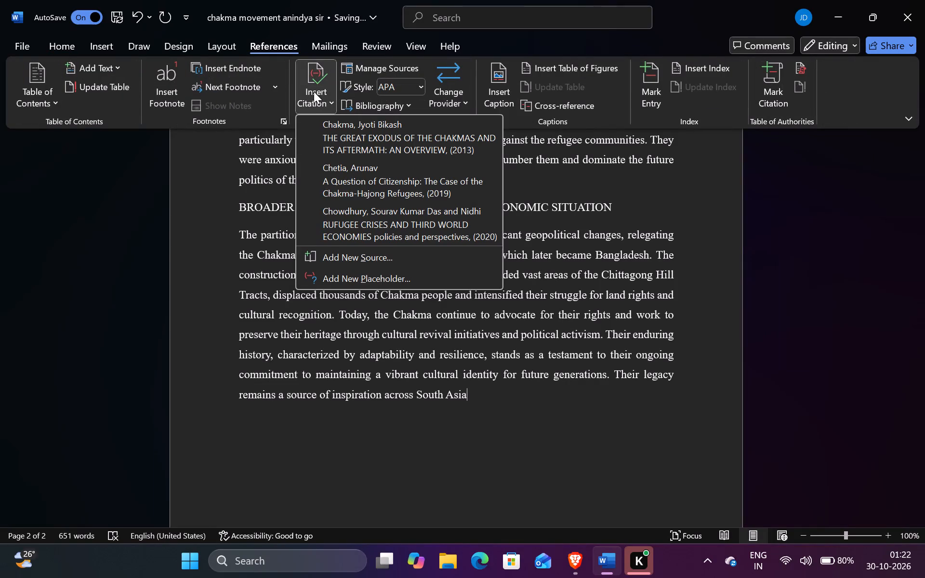
{"action": "left_click", "coordinate": [324, 252]}
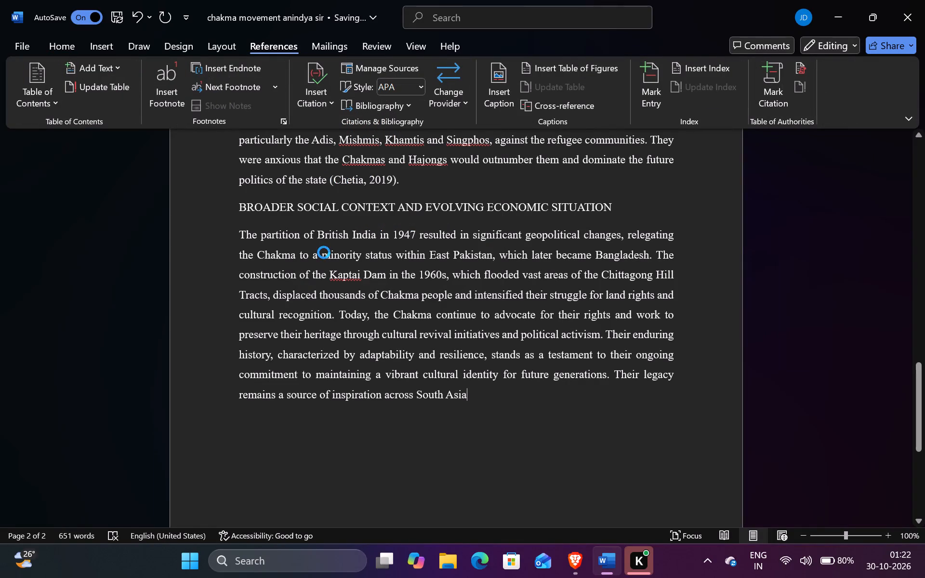
{"action": "left_click", "coordinate": [463, 184]}
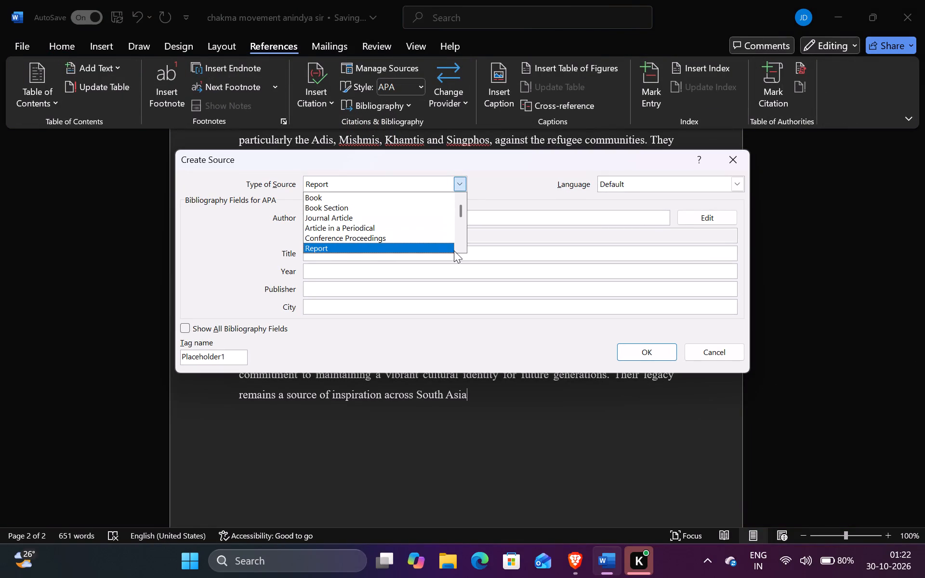
{"action": "left_click", "coordinate": [462, 251]}
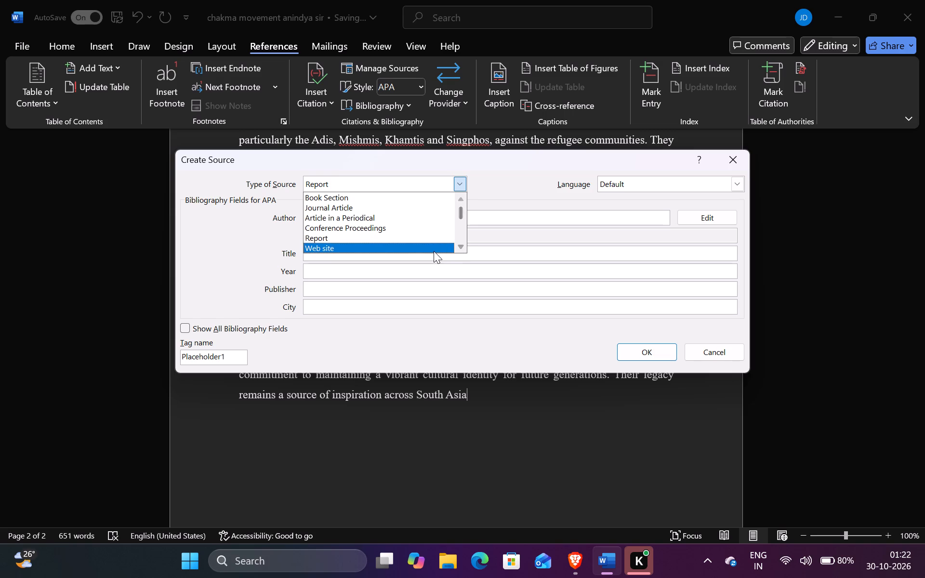
{"action": "left_click", "coordinate": [434, 251]}
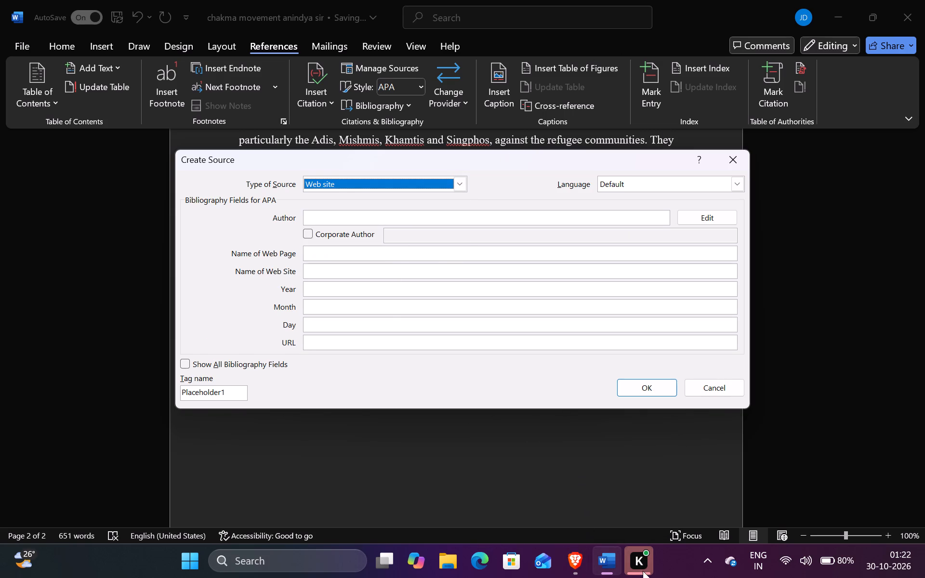
Check the Chakma history article on Wikipedia in Brave and enter WIKIPEDIA as the author of the new Word source.
{"action": "left_click", "coordinate": [580, 564]}
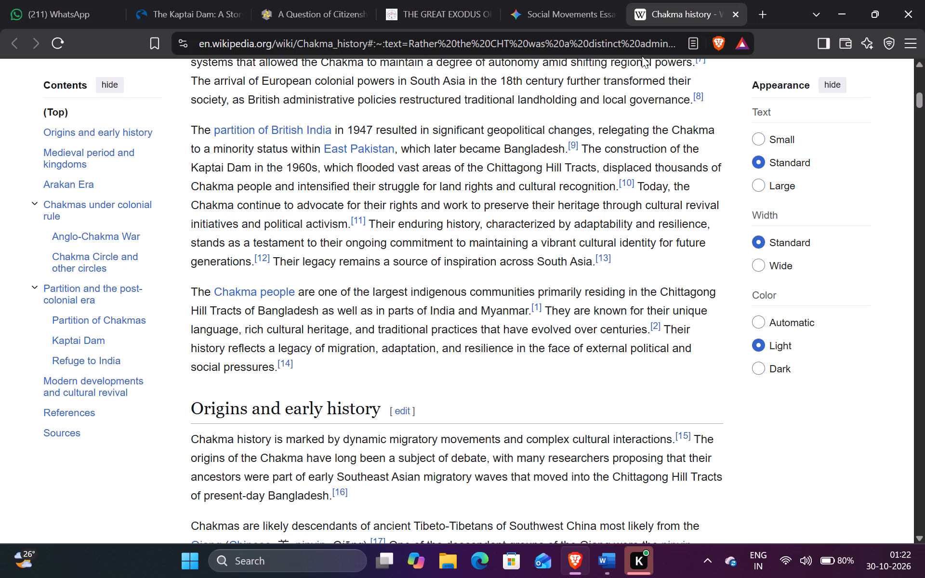
{"action": "left_click", "coordinate": [648, 15]}
{"action": "left_click", "coordinate": [648, 15]}
{"action": "scroll", "coordinate": [431, 228], "scroll_direction": "up", "scroll_amount": 14}
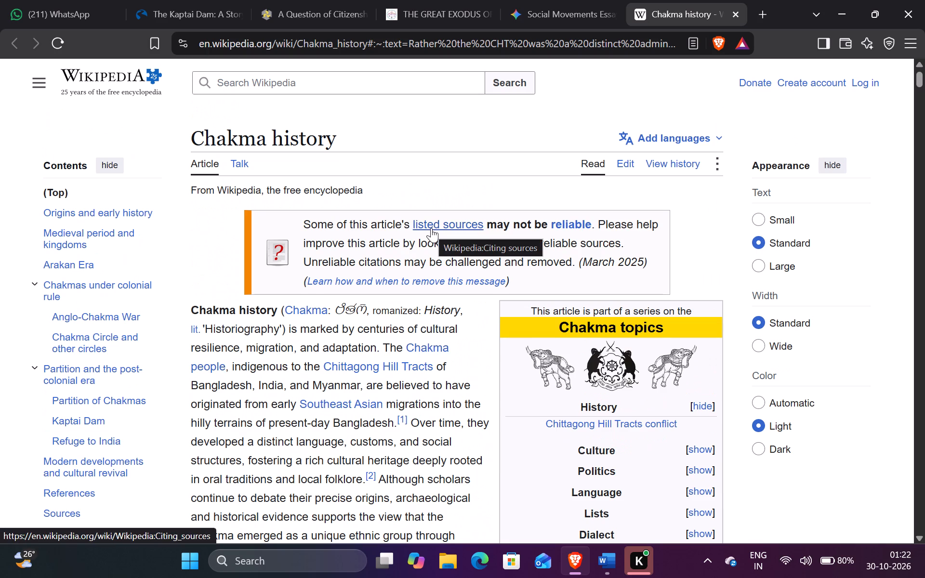
{"action": "scroll", "coordinate": [431, 228], "scroll_direction": "right", "scroll_amount": 1}
{"action": "scroll", "coordinate": [431, 228], "scroll_direction": "down", "scroll_amount": 1}
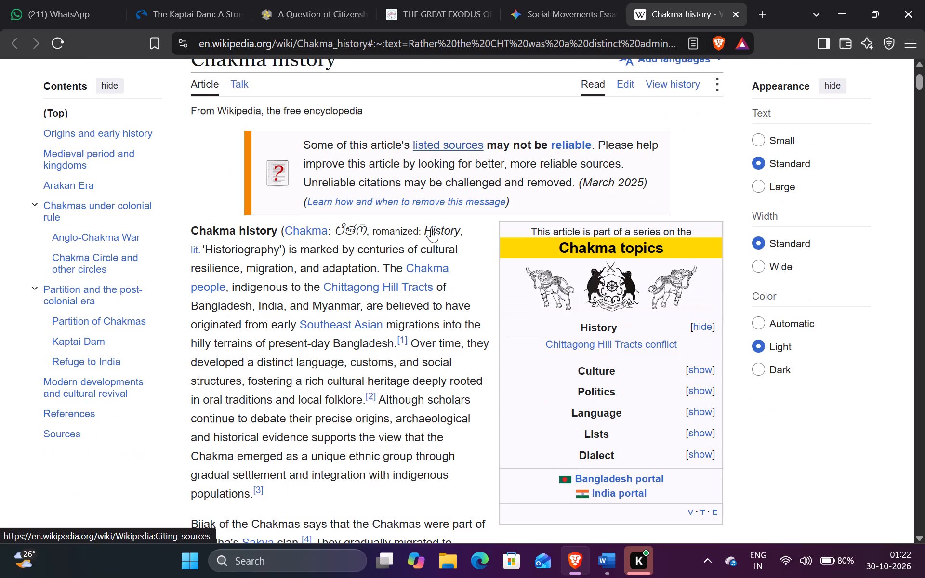
{"action": "scroll", "coordinate": [431, 228], "scroll_direction": "down", "scroll_amount": 1}
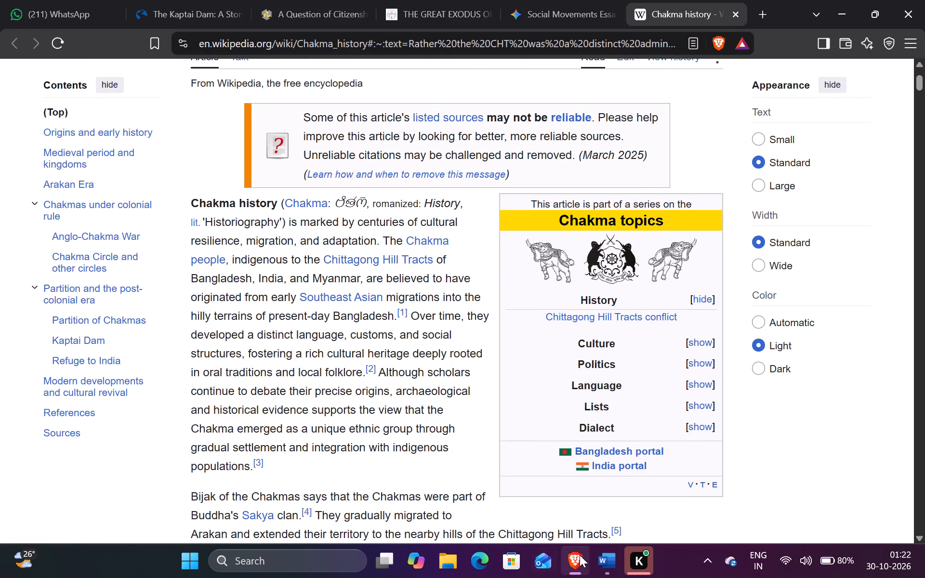
{"action": "left_click", "coordinate": [599, 559]}
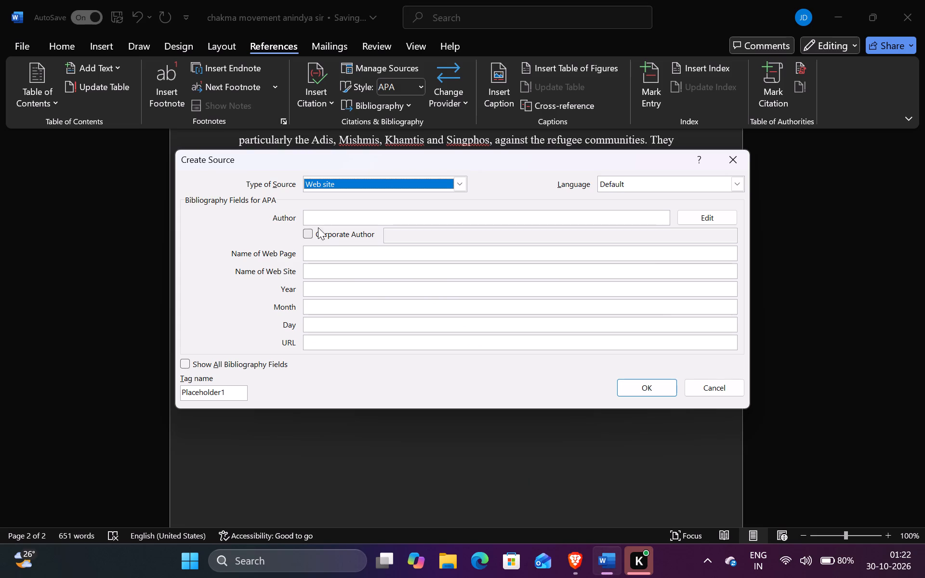
{"action": "left_click", "coordinate": [318, 216]}
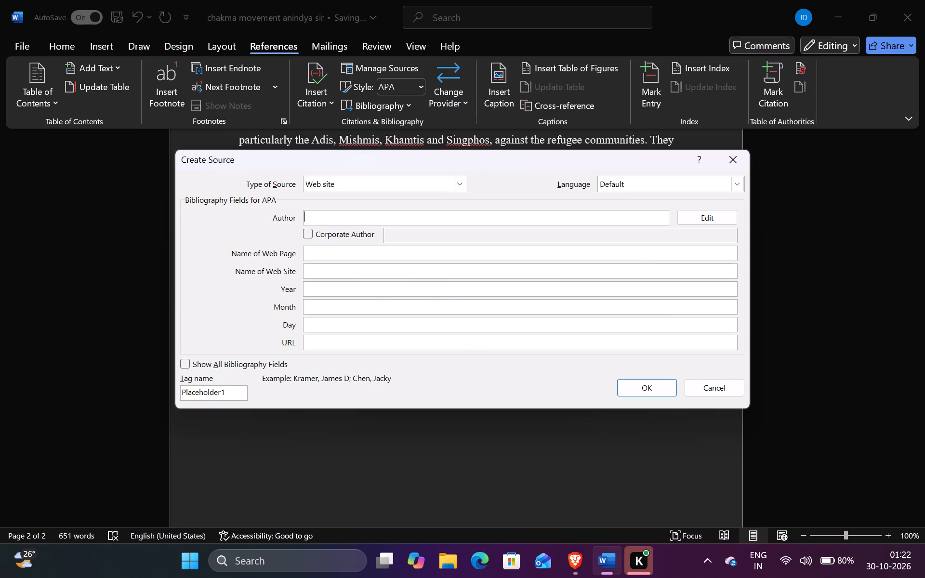
{"action": "key", "text": "w"}
{"action": "type", "text": "IKI"}
{"action": "type", "text": "PED"}
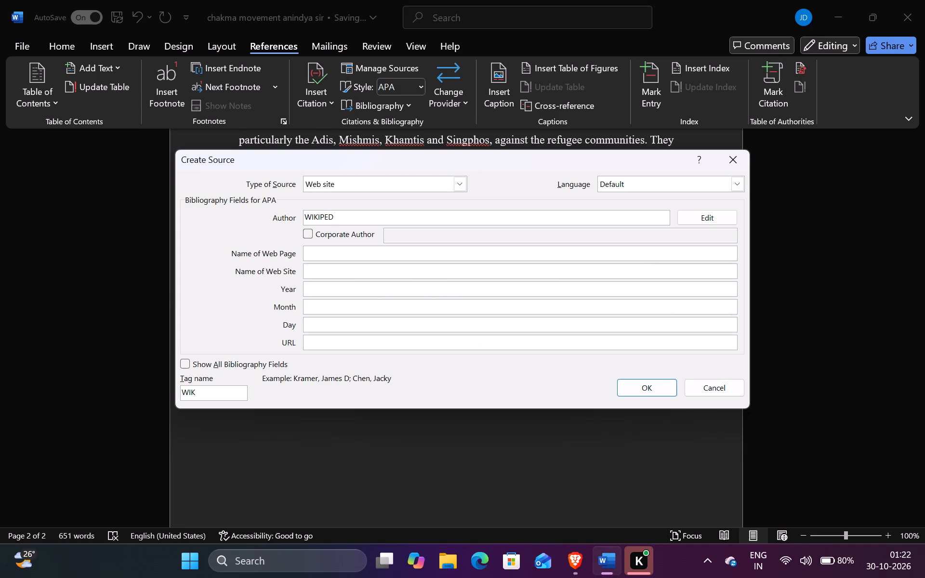
{"action": "type", "text": "IA"}
Recheck the Wikipedia article's title in Brave and enter CHAKMA HISTORY as the source's web page name in Word.
{"action": "left_click", "coordinate": [336, 259]}
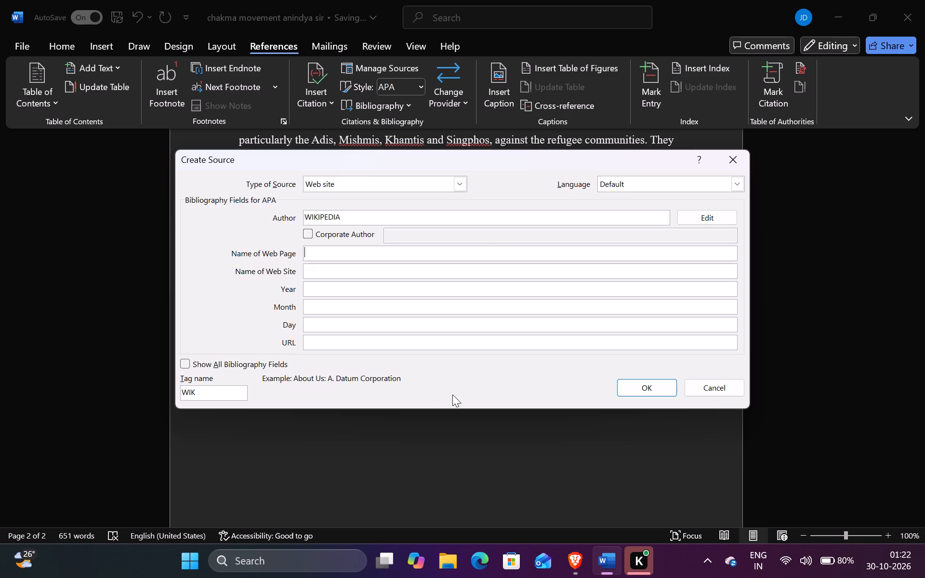
{"action": "left_click", "coordinate": [580, 557]}
{"action": "scroll", "coordinate": [488, 476], "scroll_direction": "up", "scroll_amount": 2}
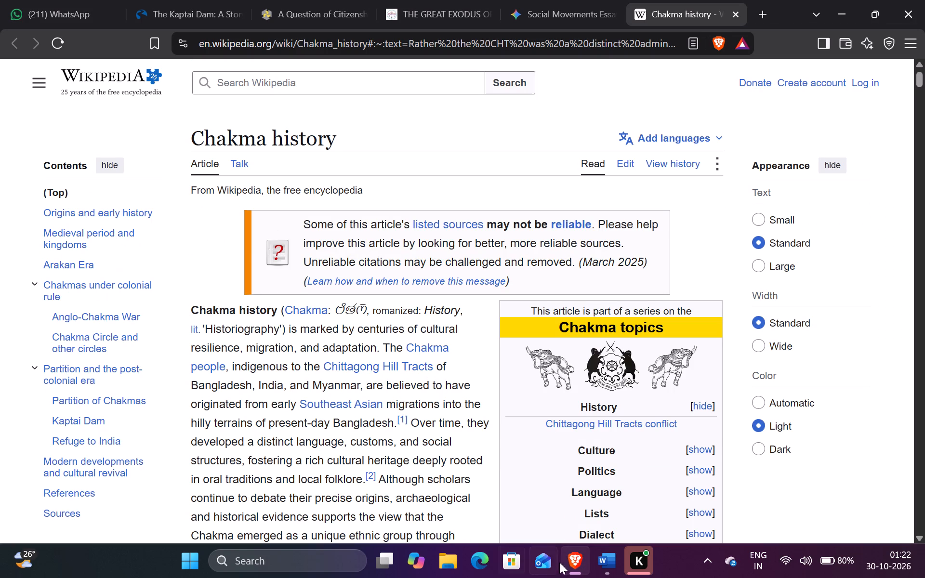
{"action": "left_click", "coordinate": [599, 567]}
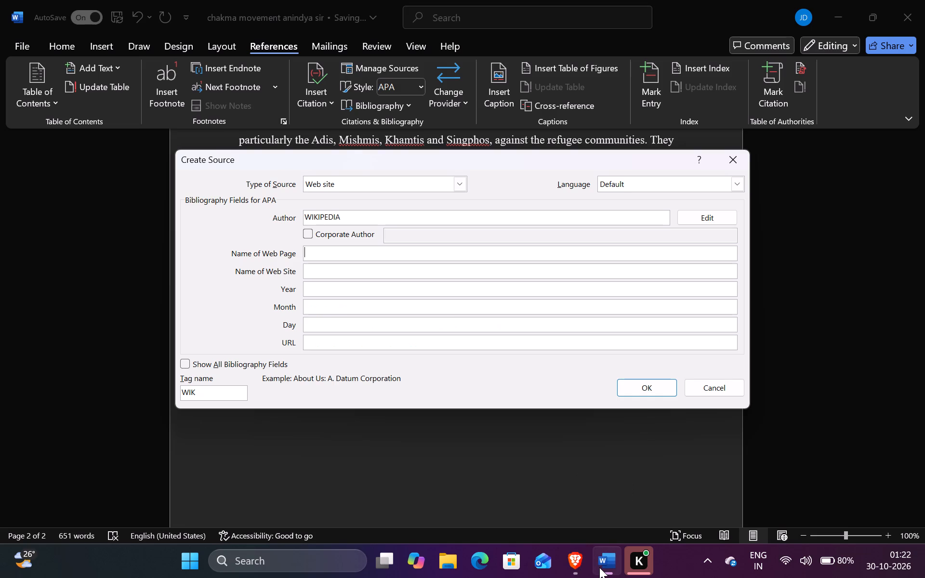
{"action": "left_click", "coordinate": [365, 258]}
{"action": "key", "text": "c"}
{"action": "type", "text": "HAKMA"}
{"action": "key", "text": "space"}
{"action": "type", "text": "HIST"}
{"action": "type", "text": "ORY"}
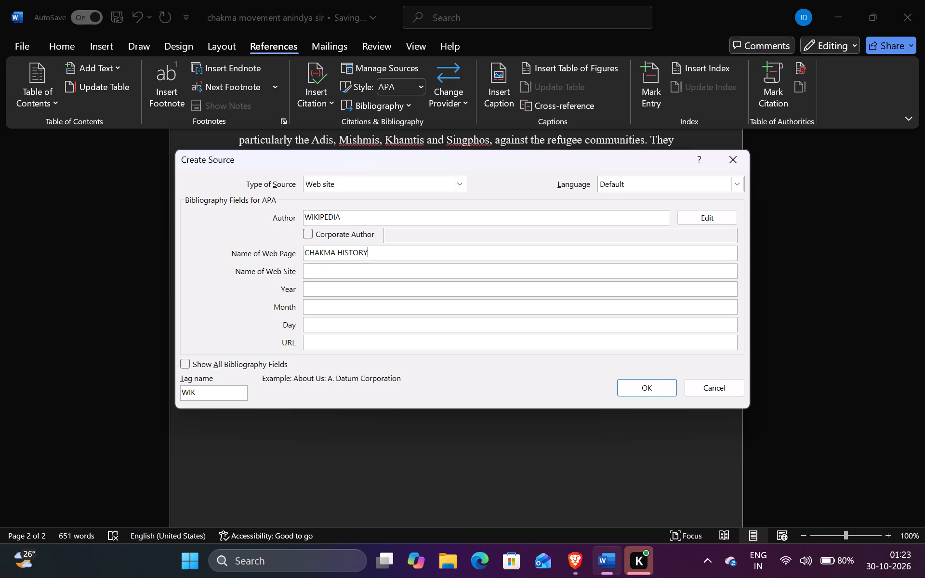
Enter WIKIPEDIA as the source's web site name.
{"action": "left_click", "coordinate": [365, 266]}
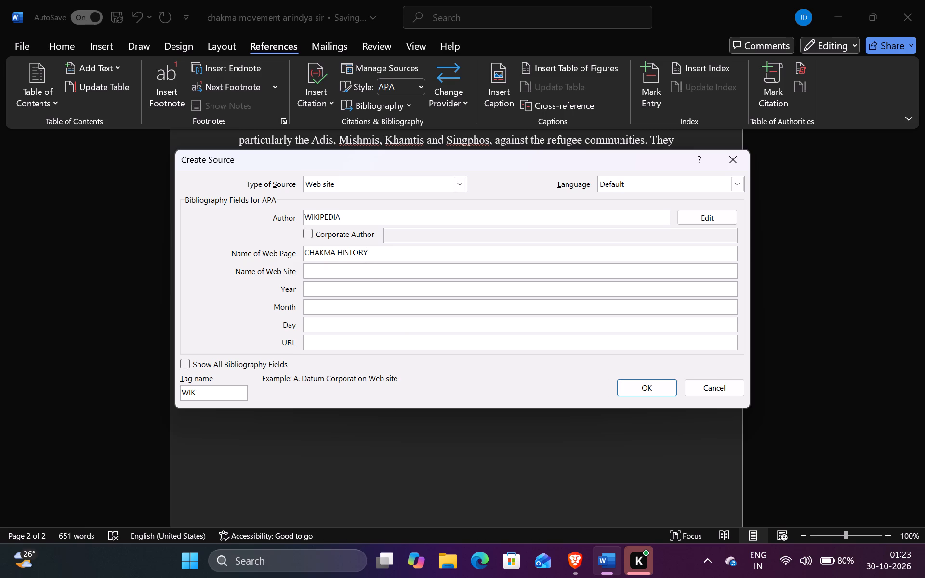
{"action": "key", "text": "w"}
{"action": "key", "text": "i"}
{"action": "type", "text": "KI"}
{"action": "type", "text": "PED"}
{"action": "type", "text": "IA"}
Look through the opening of the Chakma history article in Brave for a year to use in the source.
{"action": "left_click", "coordinate": [363, 286]}
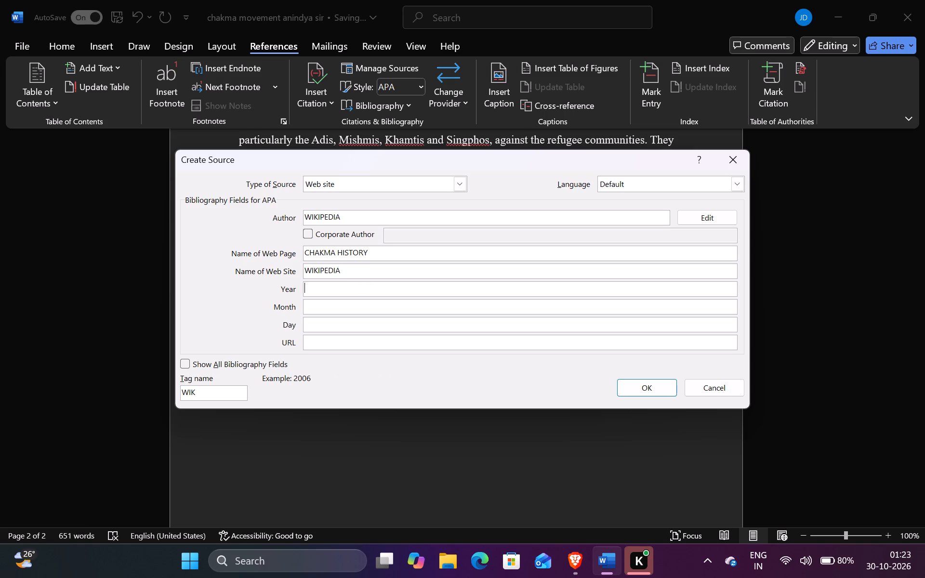
{"action": "left_click", "coordinate": [579, 556]}
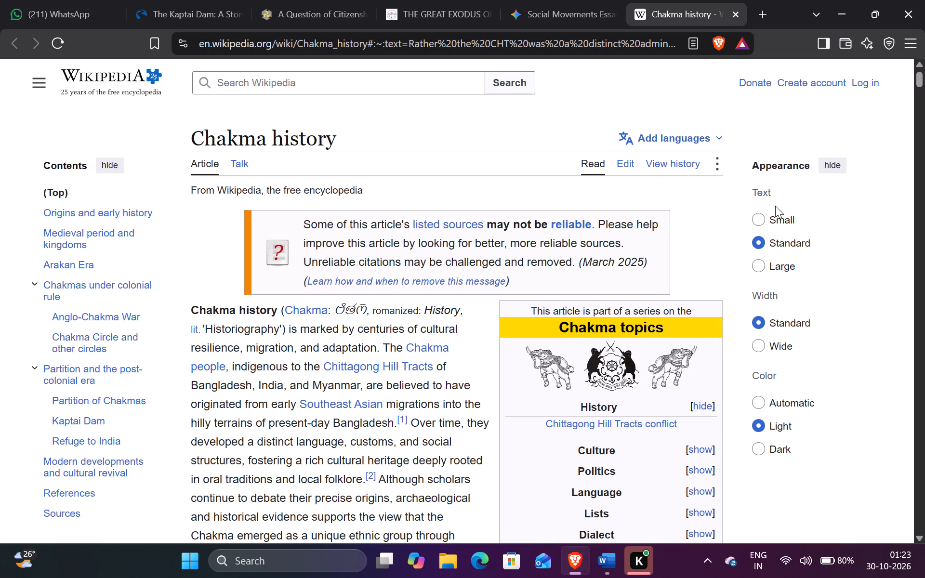
{"action": "scroll", "coordinate": [775, 206], "scroll_direction": "down", "scroll_amount": 3}
{"action": "scroll", "coordinate": [775, 206], "scroll_direction": "up", "scroll_amount": 2}
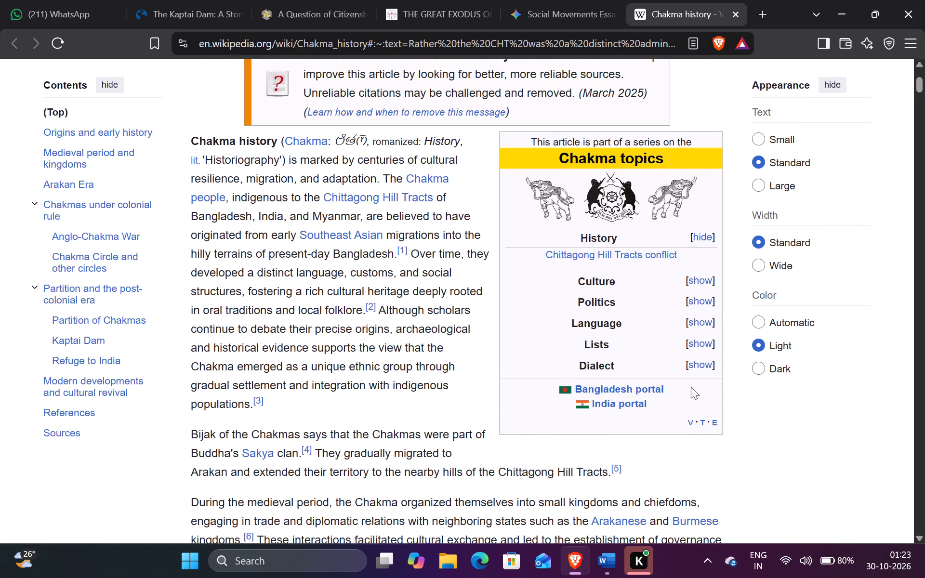
{"action": "left_click", "coordinate": [606, 576]}
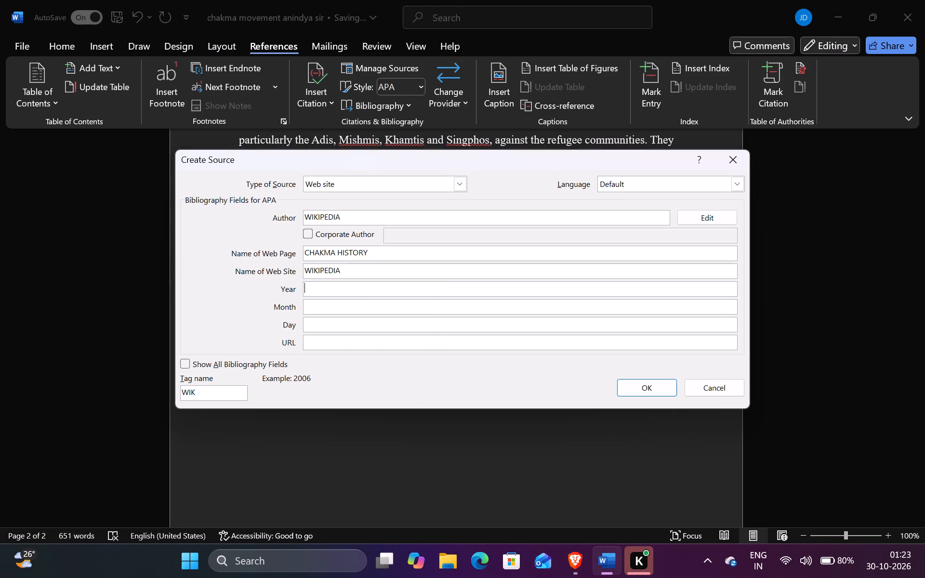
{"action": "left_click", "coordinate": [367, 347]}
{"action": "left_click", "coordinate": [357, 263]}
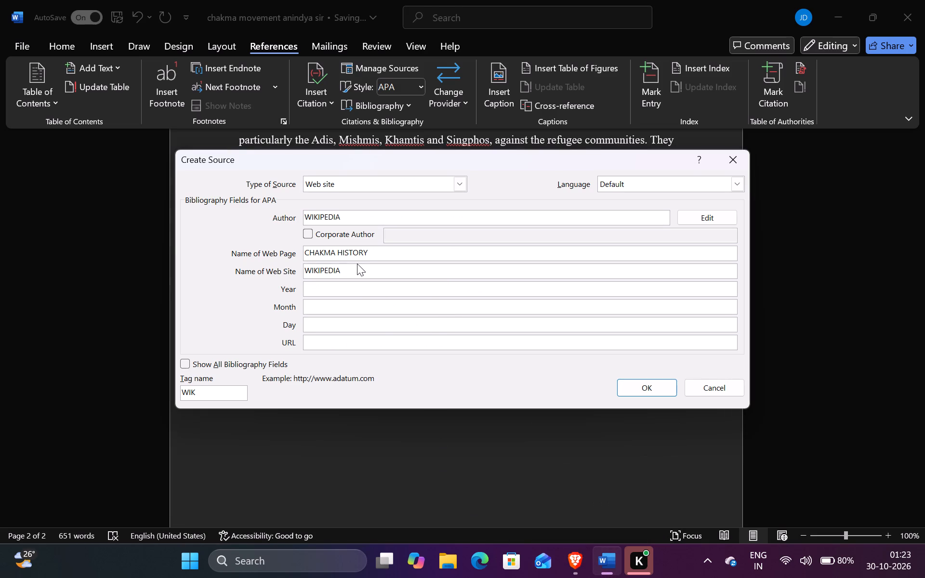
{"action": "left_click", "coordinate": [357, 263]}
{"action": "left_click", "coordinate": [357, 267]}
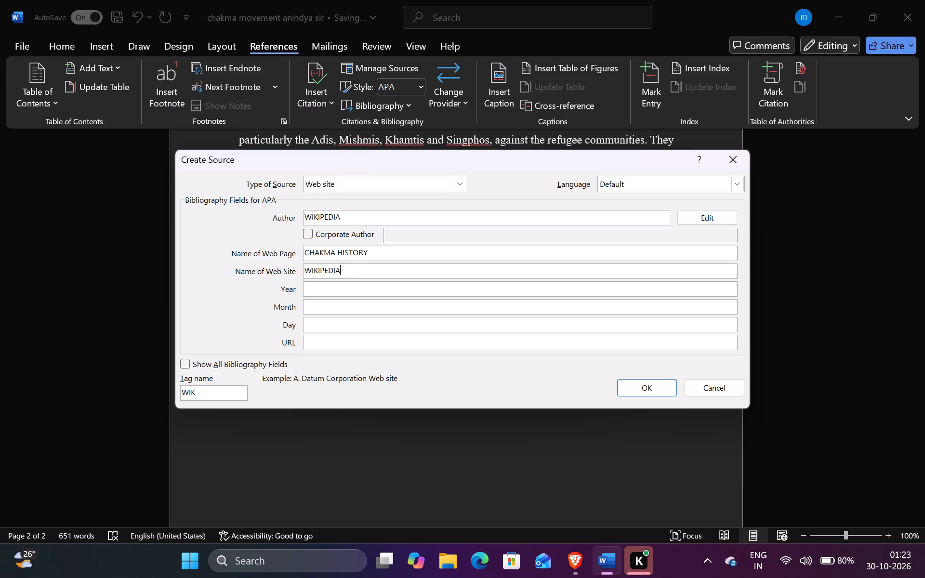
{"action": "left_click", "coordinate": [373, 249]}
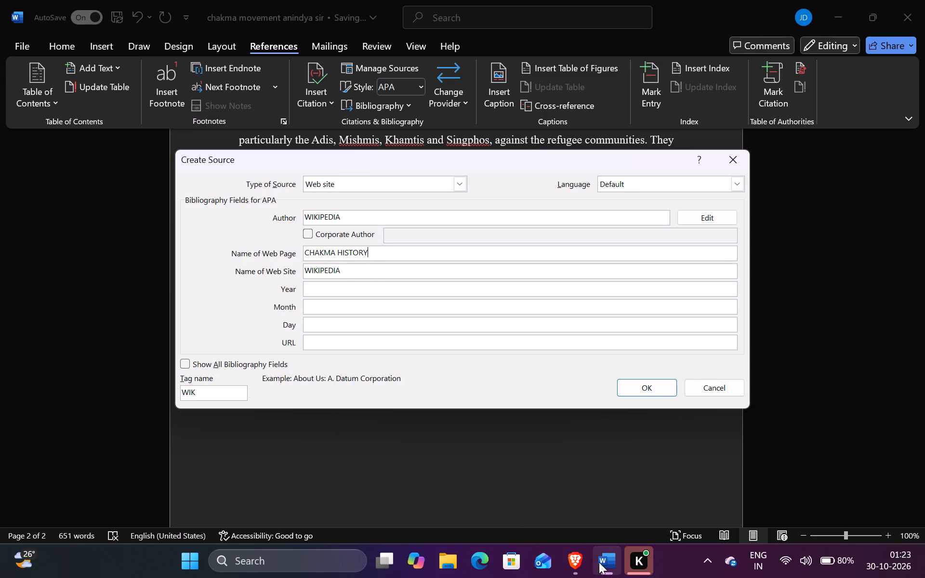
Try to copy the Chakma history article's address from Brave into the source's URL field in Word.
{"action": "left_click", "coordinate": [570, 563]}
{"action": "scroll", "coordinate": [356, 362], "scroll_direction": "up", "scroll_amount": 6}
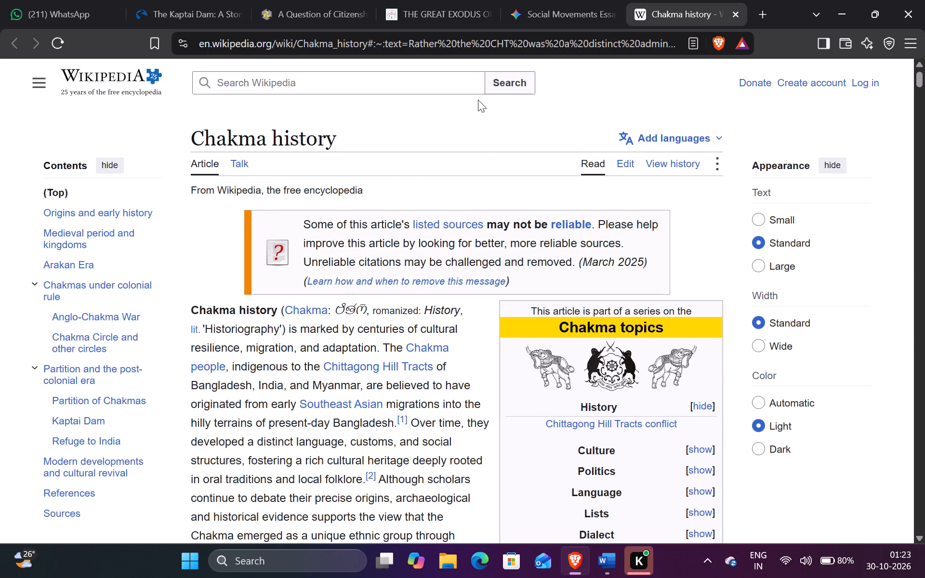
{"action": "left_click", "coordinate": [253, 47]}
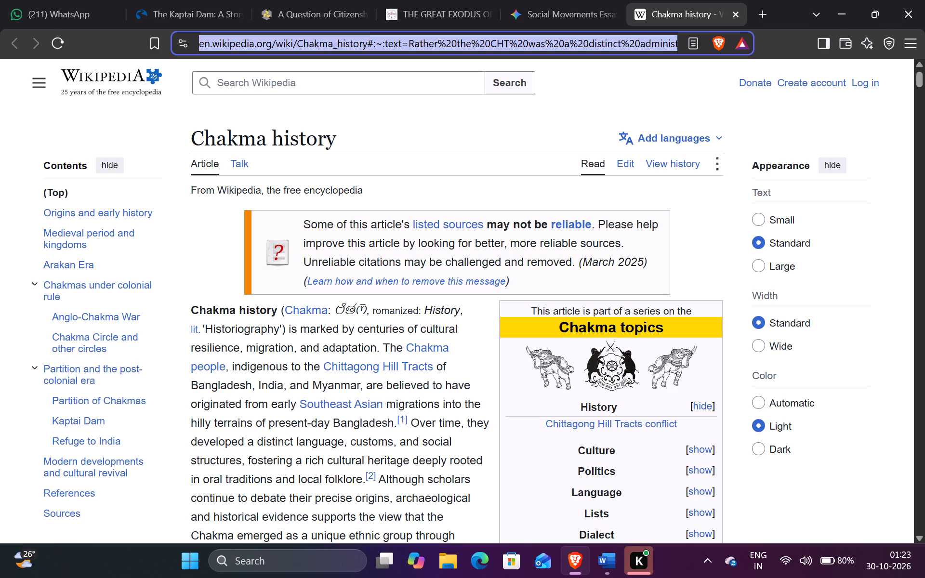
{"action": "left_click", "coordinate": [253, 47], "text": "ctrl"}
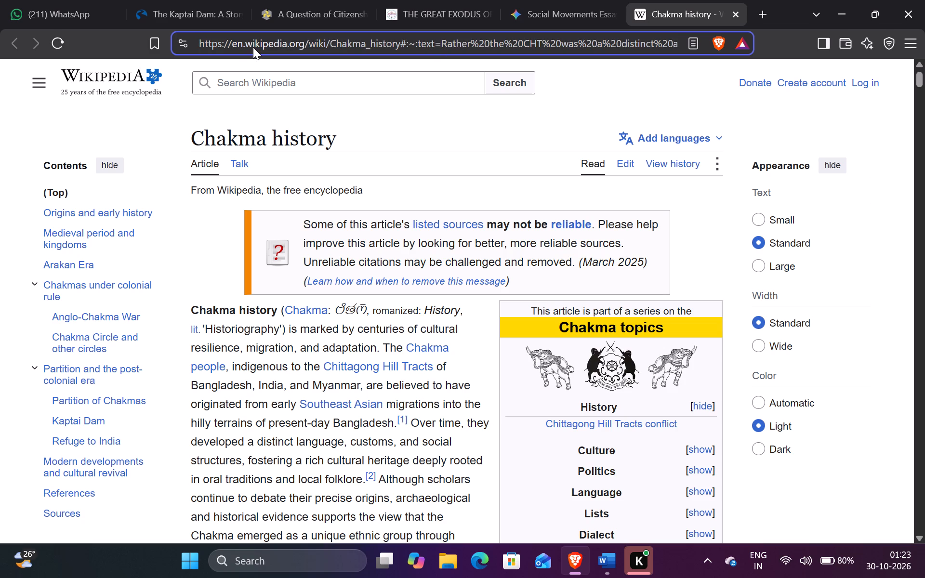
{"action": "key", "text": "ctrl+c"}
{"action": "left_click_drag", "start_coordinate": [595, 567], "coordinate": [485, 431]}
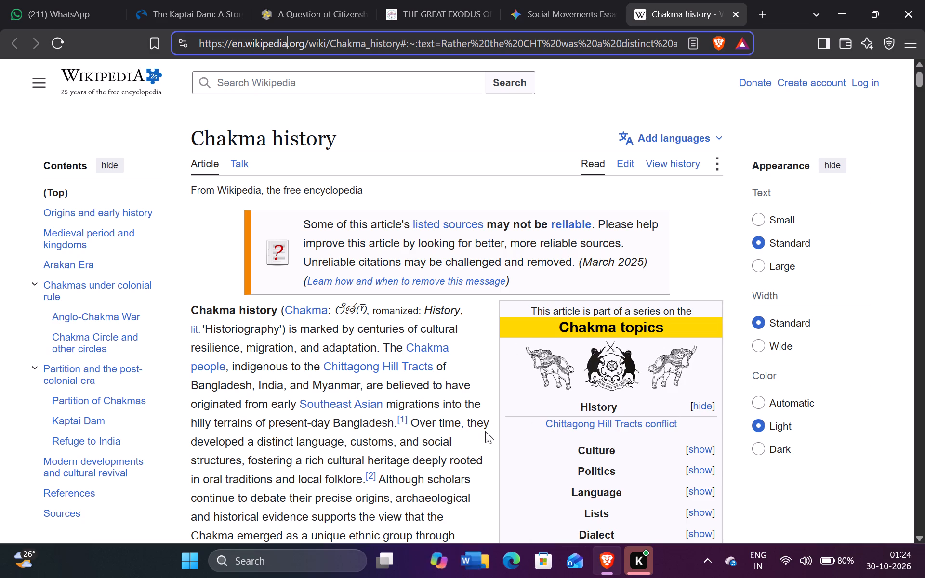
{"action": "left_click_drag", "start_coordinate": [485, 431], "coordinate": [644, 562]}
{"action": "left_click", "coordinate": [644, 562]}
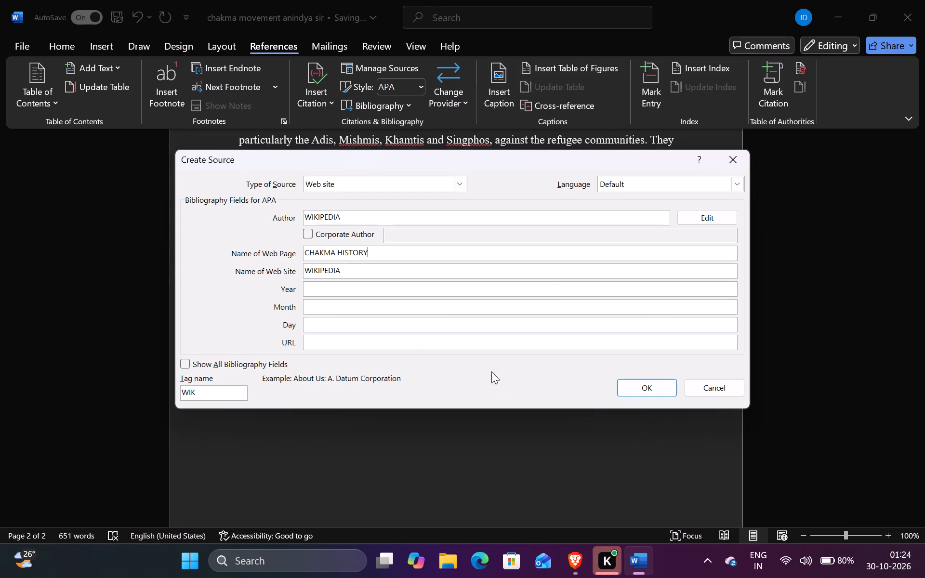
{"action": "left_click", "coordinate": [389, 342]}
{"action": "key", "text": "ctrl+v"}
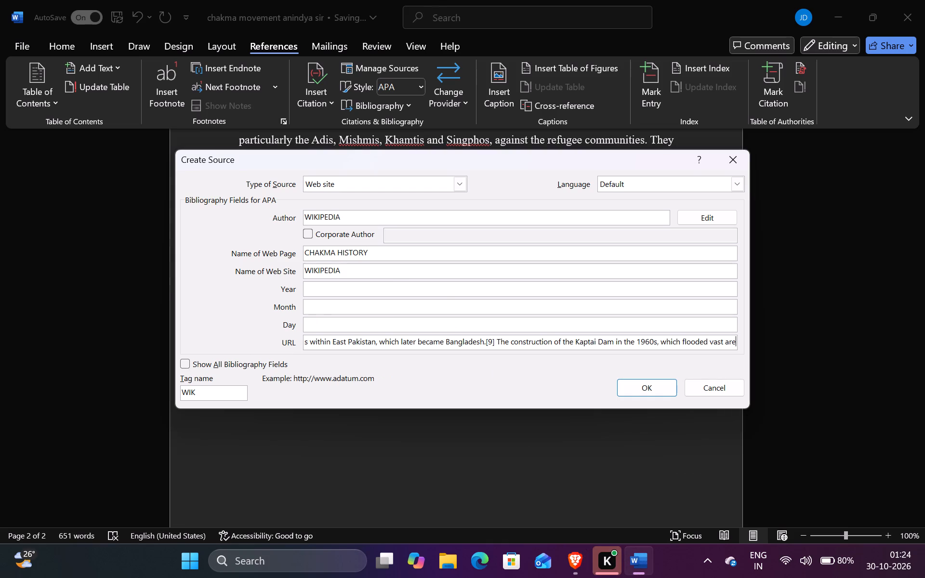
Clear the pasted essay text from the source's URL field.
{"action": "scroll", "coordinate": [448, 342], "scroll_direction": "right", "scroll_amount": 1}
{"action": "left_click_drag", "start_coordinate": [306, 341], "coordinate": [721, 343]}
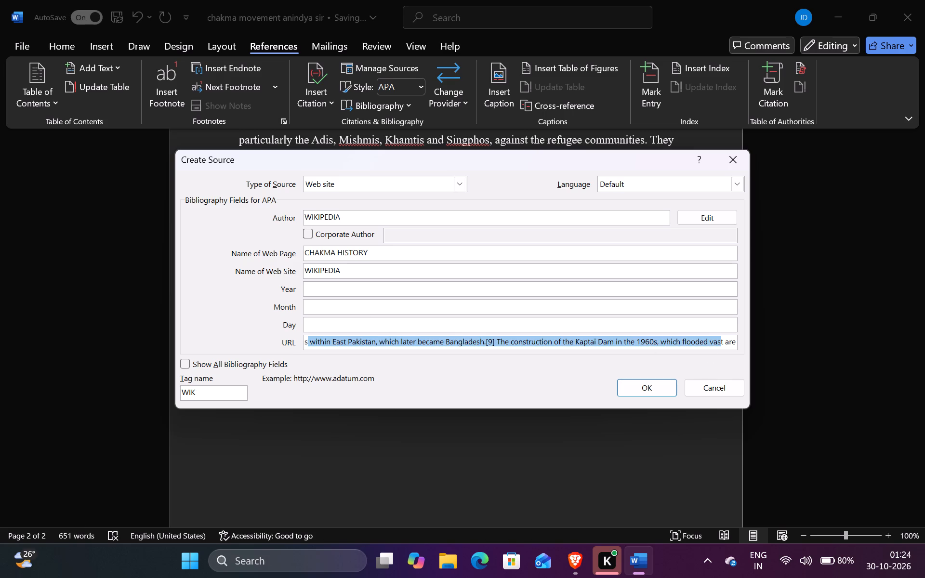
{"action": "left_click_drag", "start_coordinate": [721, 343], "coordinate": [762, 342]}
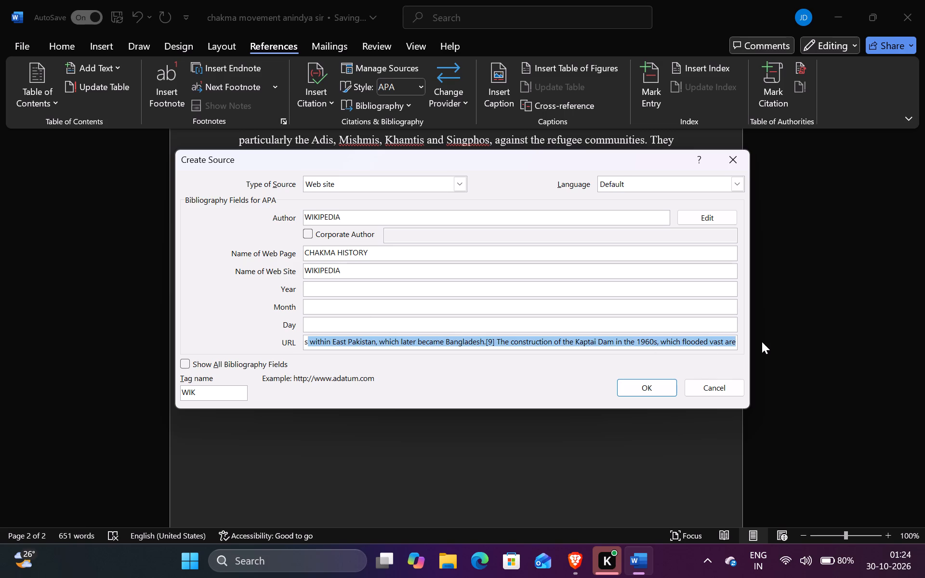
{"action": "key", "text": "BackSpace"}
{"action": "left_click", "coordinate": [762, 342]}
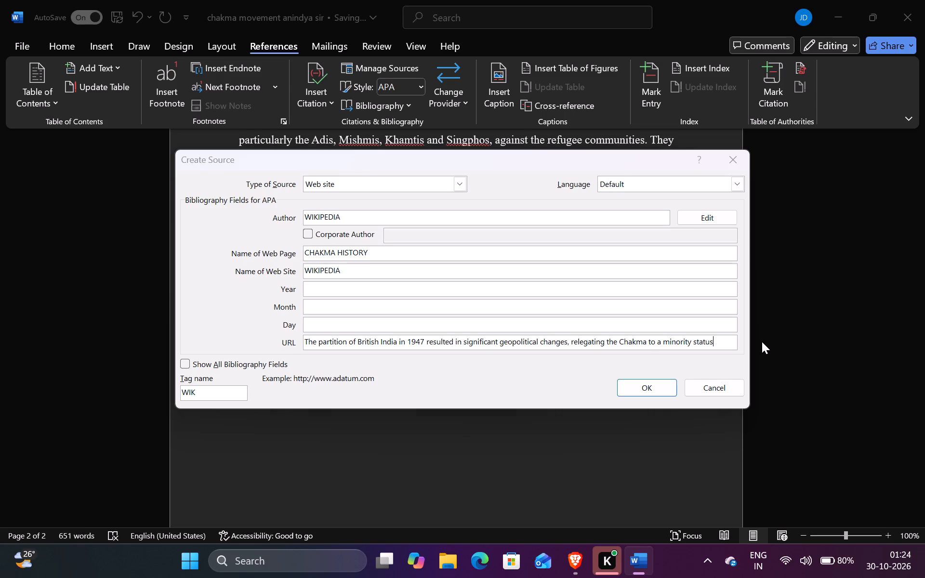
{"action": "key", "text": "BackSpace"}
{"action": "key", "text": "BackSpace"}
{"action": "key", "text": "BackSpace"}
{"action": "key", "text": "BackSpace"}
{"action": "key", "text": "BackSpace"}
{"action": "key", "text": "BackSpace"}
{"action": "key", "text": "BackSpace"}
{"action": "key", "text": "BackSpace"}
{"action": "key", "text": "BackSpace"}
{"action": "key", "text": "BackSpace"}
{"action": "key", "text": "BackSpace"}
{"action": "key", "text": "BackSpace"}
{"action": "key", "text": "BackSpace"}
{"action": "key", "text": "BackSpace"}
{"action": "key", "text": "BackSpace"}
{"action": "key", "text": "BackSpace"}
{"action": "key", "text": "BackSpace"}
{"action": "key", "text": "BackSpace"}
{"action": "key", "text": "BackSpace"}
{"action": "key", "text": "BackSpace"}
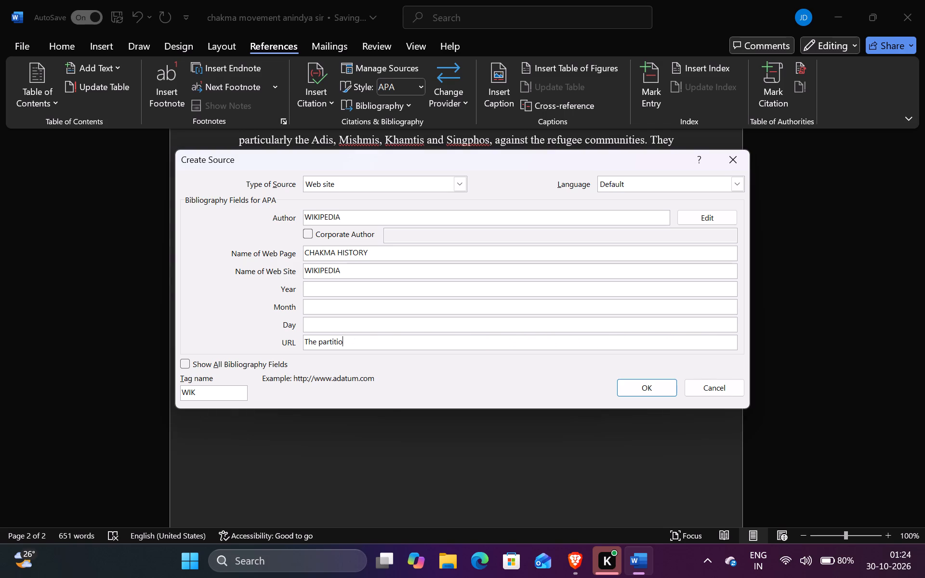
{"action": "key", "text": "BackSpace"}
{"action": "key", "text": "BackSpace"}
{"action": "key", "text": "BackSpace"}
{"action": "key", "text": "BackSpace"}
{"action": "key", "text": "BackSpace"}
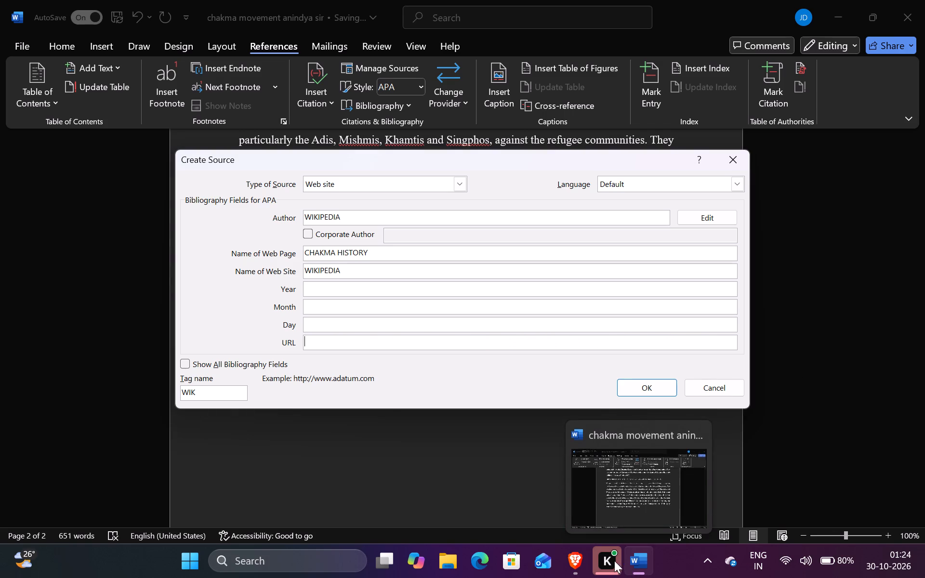
Copy the Chakma history article's link in Brave, enter it as the source's URL in Word and save the source.
{"action": "left_click", "coordinate": [577, 561]}
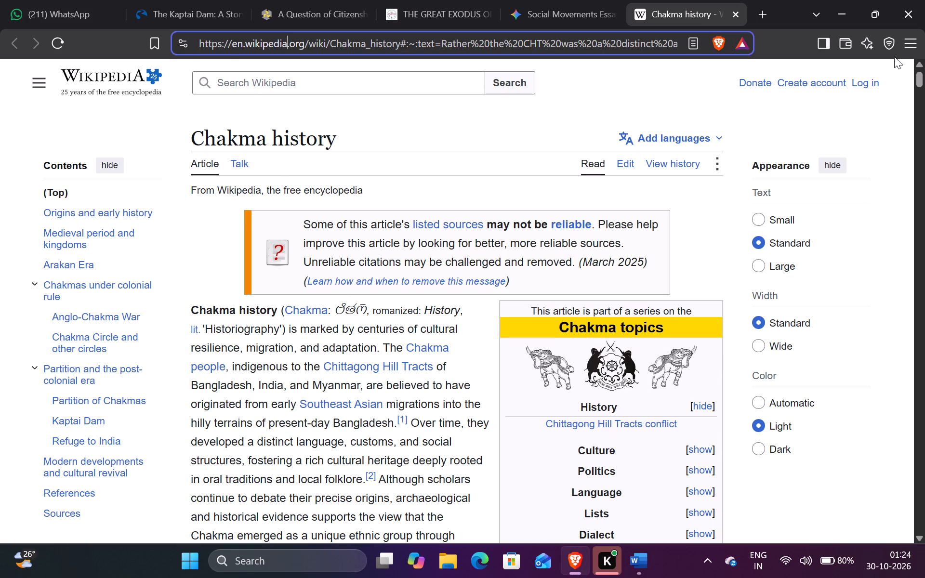
{"action": "left_click", "coordinate": [910, 45]}
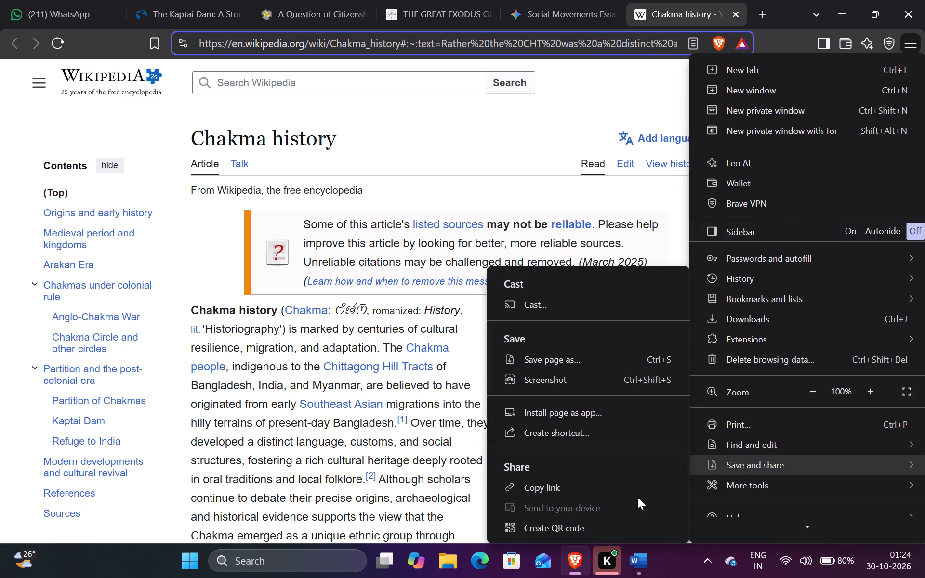
{"action": "left_click", "coordinate": [615, 497]}
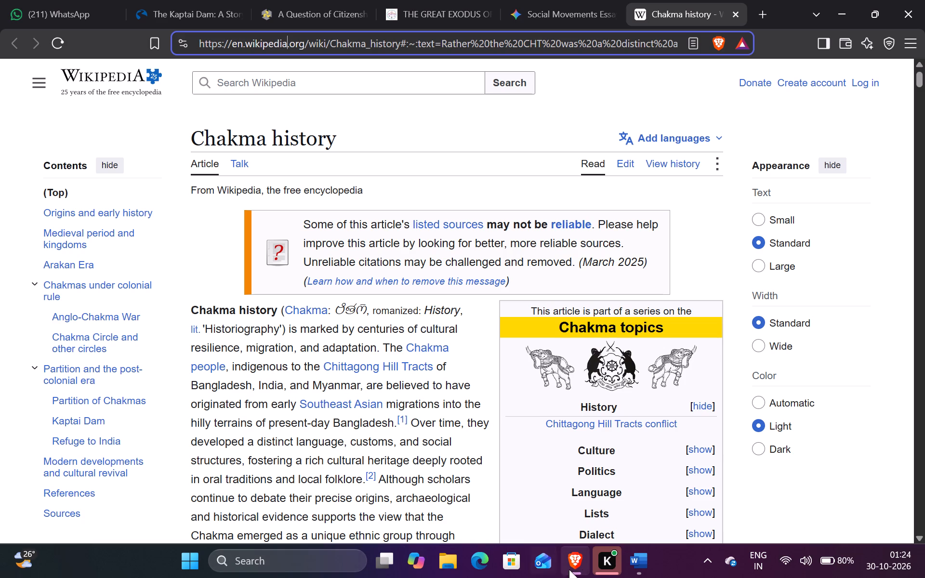
{"action": "left_click", "coordinate": [637, 569]}
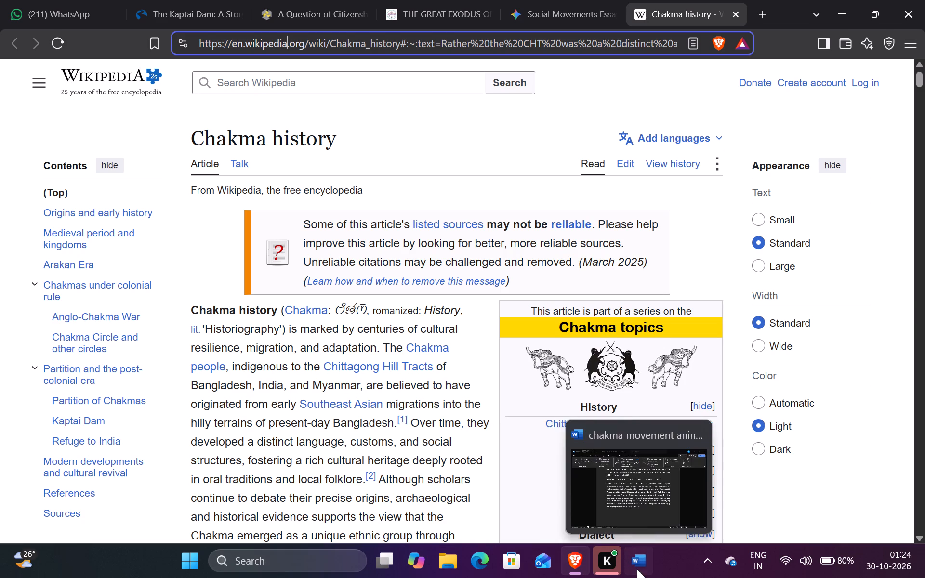
{"action": "left_click", "coordinate": [354, 339]}
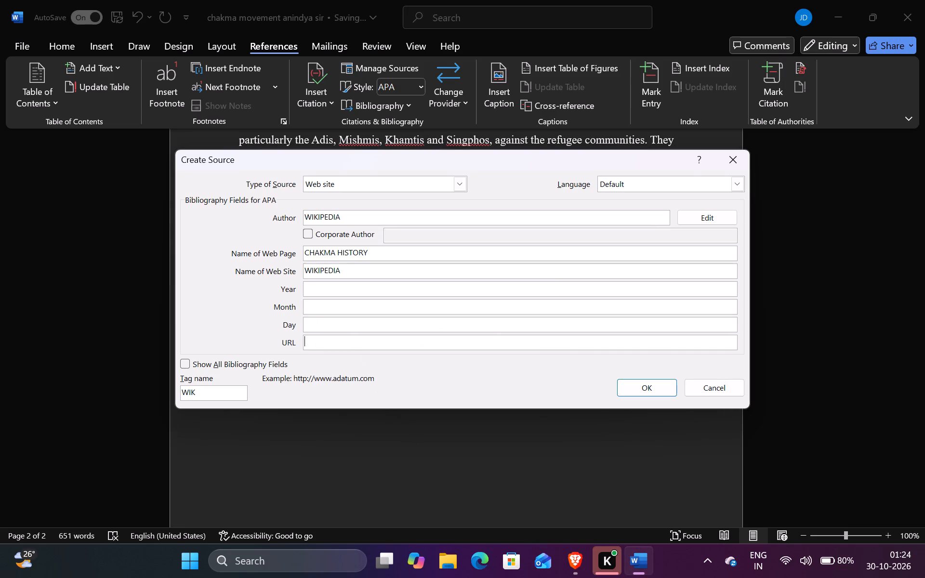
{"action": "key", "text": "ctrl+v"}
{"action": "left_click", "coordinate": [354, 339], "text": "ctrl"}
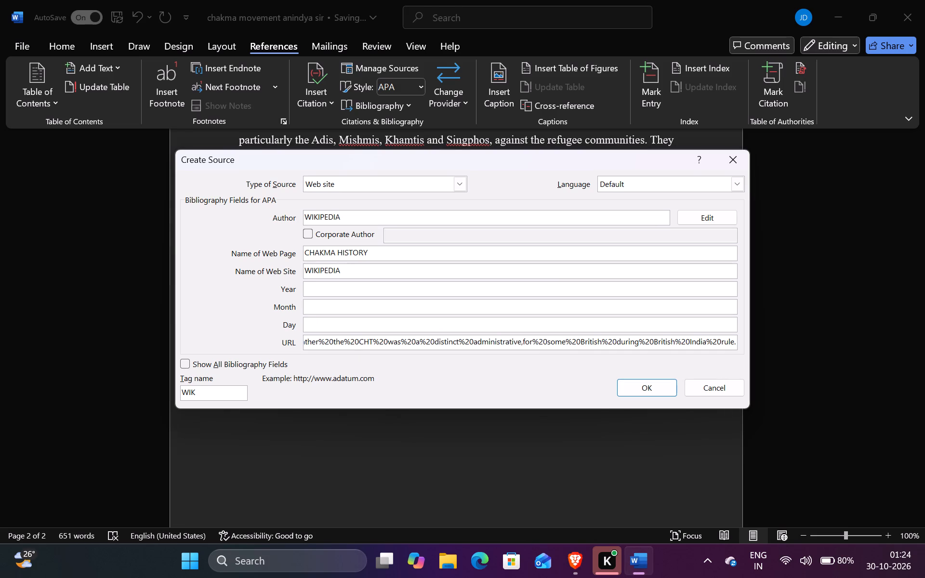
{"action": "left_click", "coordinate": [632, 386]}
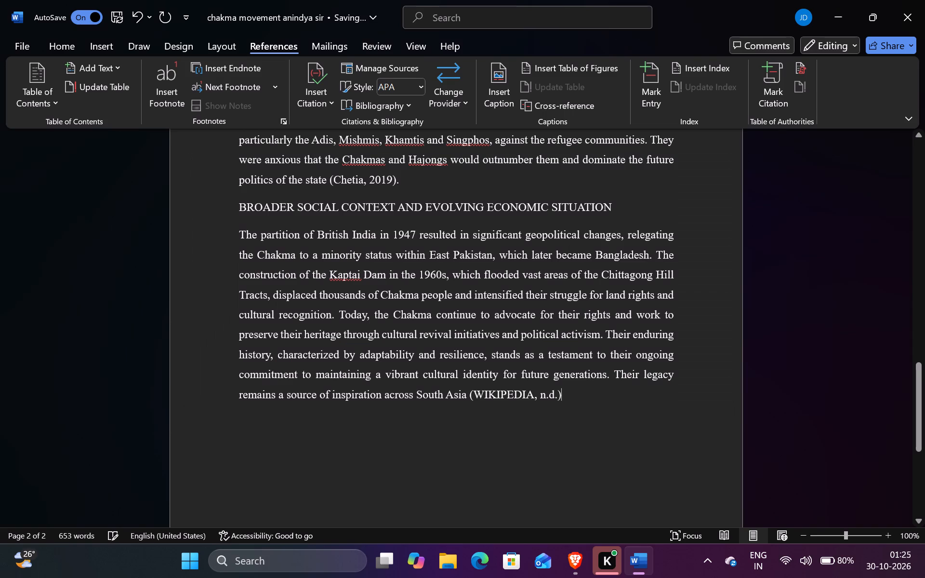
End the sentence after the WIKIPEDIA citation with a full stop and start a new paragraph below it.
{"action": "key", "text": "period"}
{"action": "left_click", "coordinate": [632, 386]}
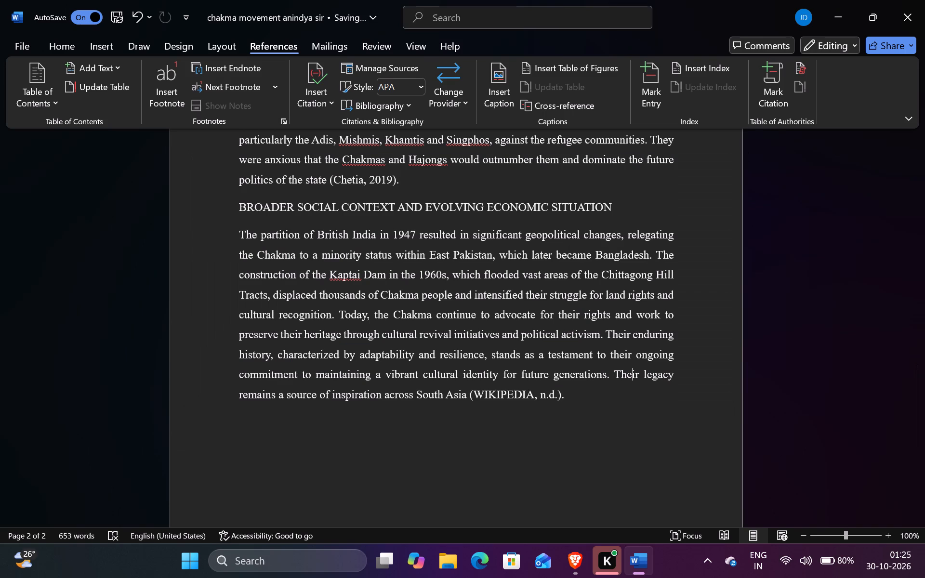
{"action": "key", "text": "Return"}
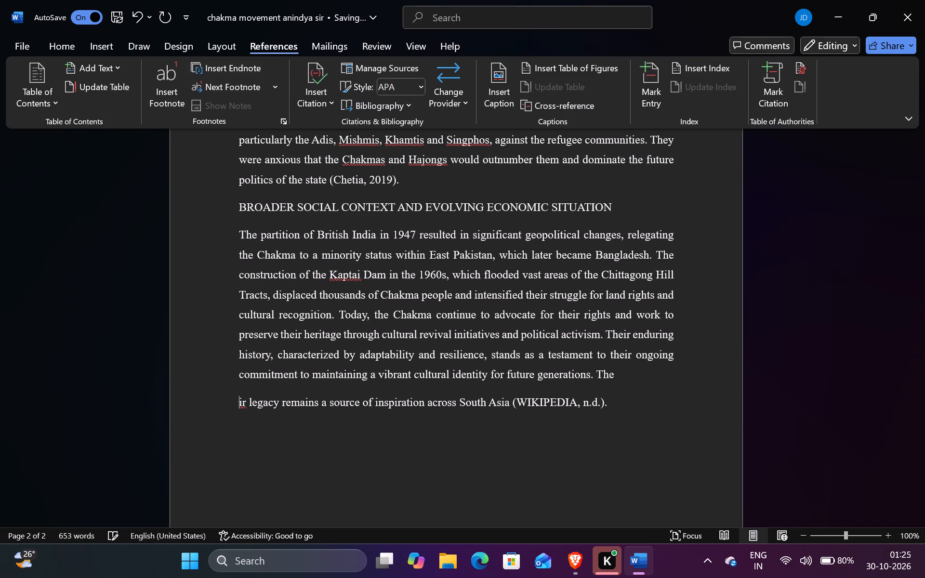
{"action": "key", "text": "BackSpace"}
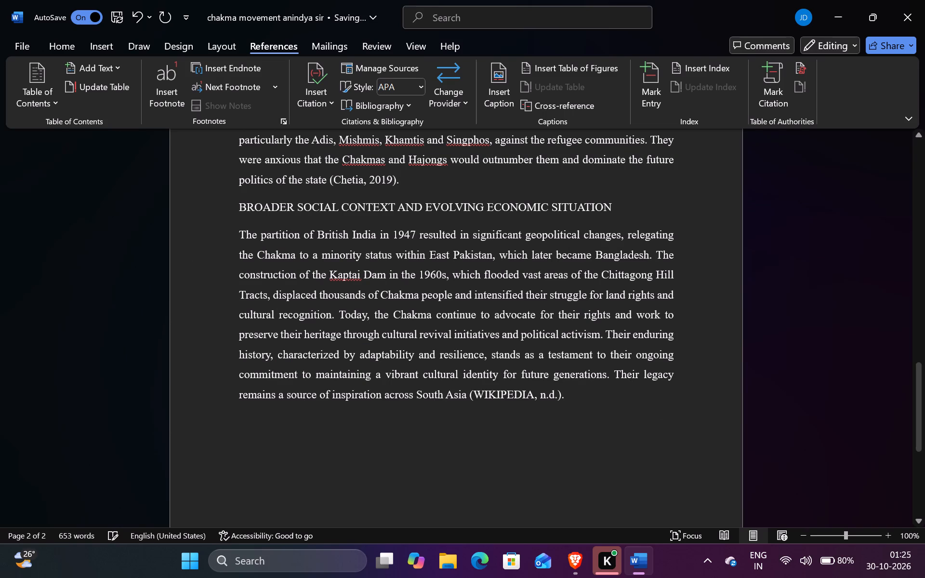
{"action": "left_click", "coordinate": [584, 390]}
{"action": "key", "text": "Return"}
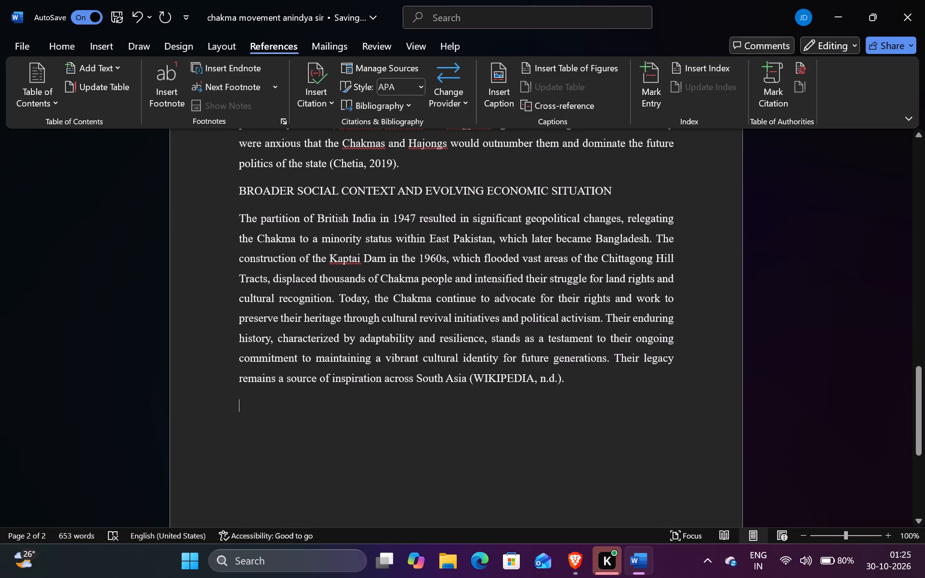
Review the essay written so far and check the list of available citation sources.
{"action": "scroll", "coordinate": [584, 390], "scroll_direction": "up", "scroll_amount": 4}
{"action": "scroll", "coordinate": [584, 390], "scroll_direction": "down", "scroll_amount": 1}
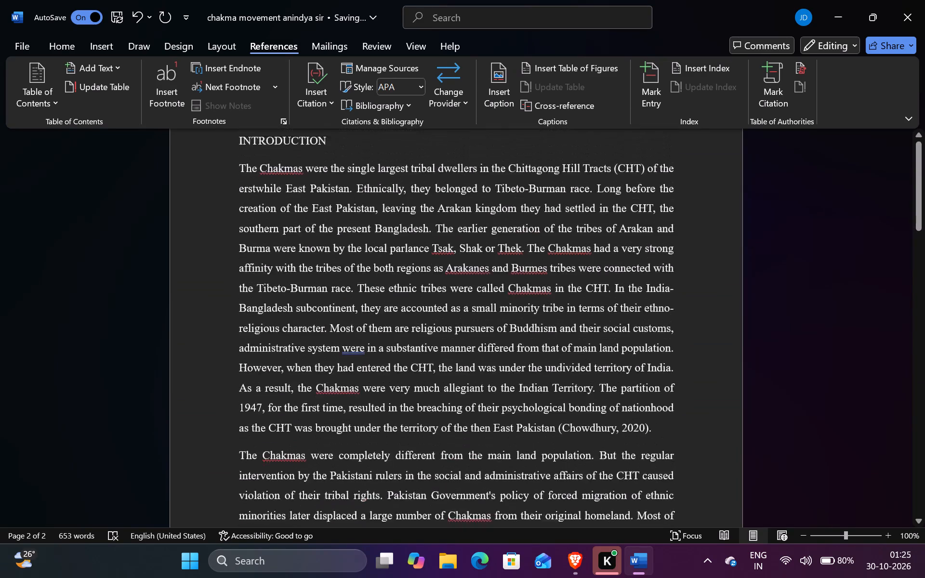
{"action": "scroll", "coordinate": [584, 390], "scroll_direction": "down", "scroll_amount": 2}
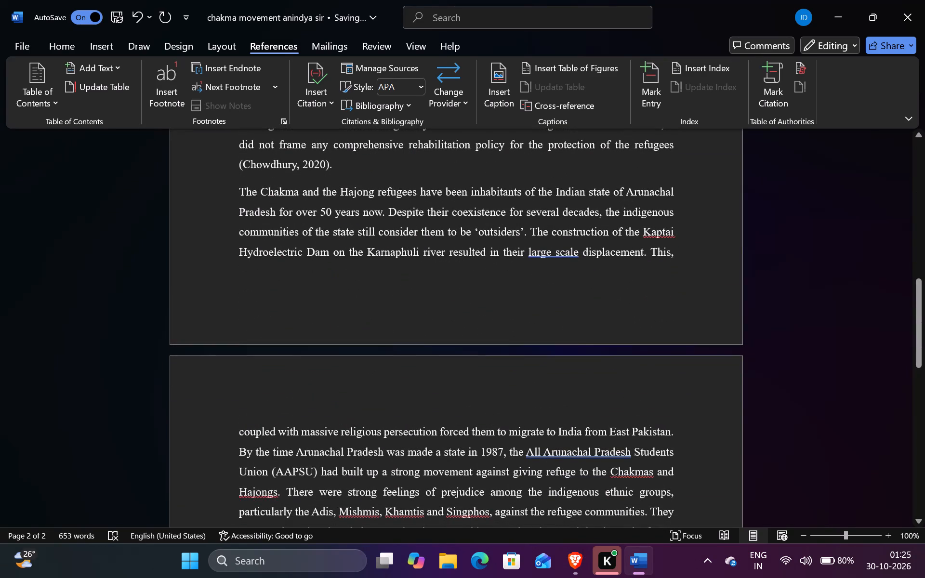
{"action": "scroll", "coordinate": [584, 390], "scroll_direction": "down", "scroll_amount": 2}
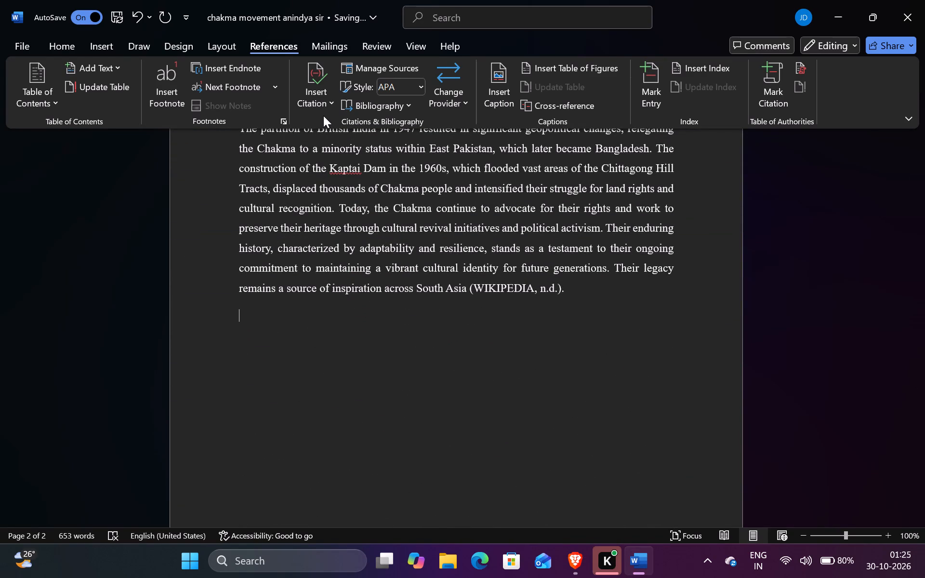
{"action": "left_click", "coordinate": [306, 90]}
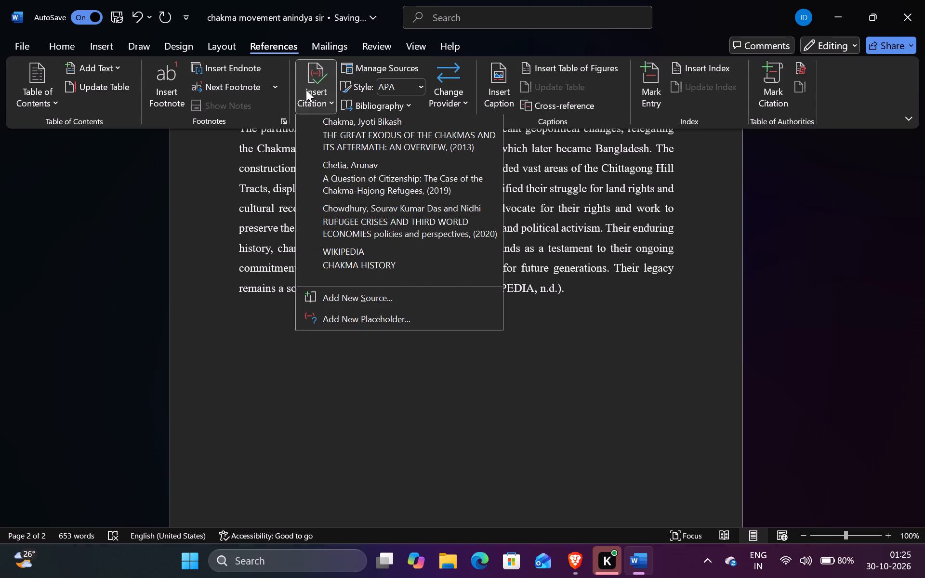
{"action": "left_click", "coordinate": [254, 281]}
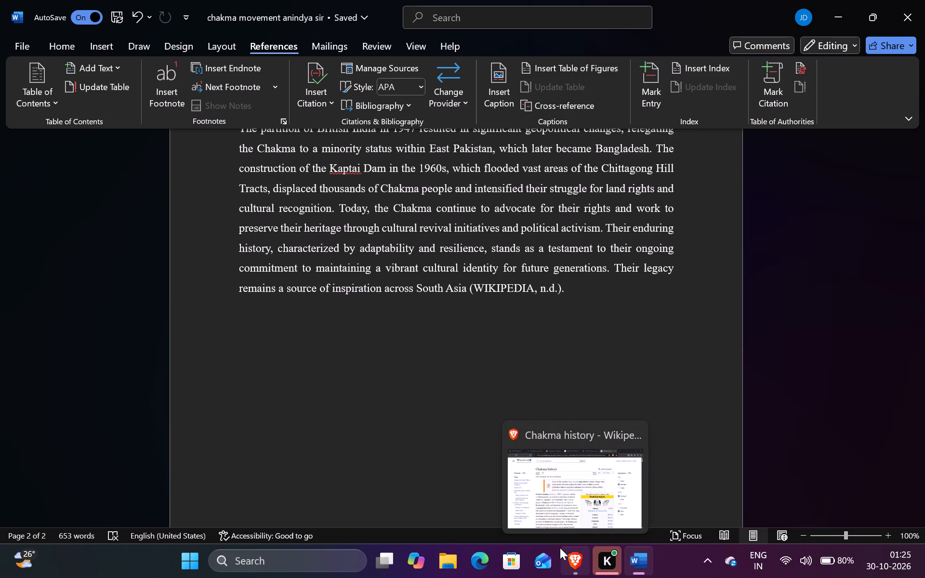
{"action": "left_click", "coordinate": [583, 555]}
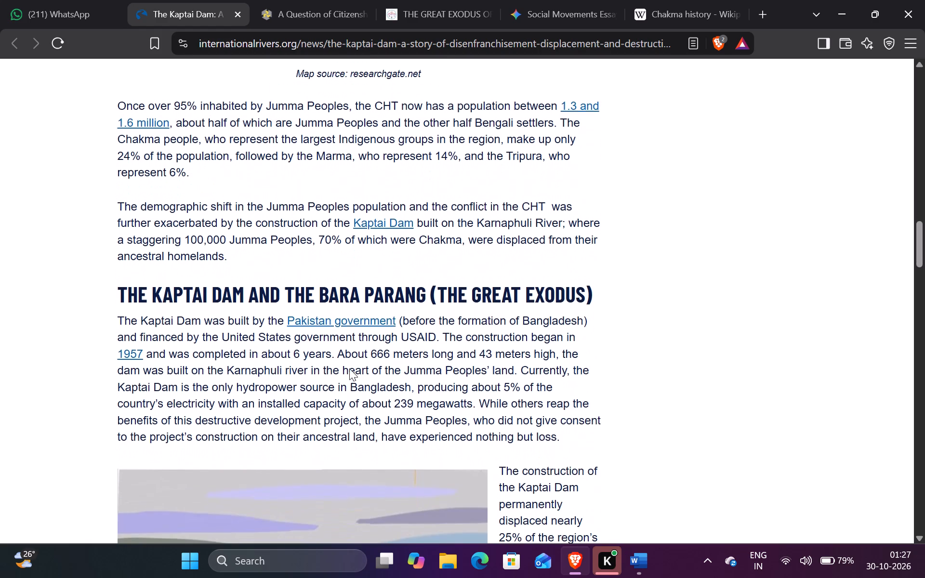
{"action": "scroll", "coordinate": [349, 368], "scroll_direction": "down", "scroll_amount": 3}
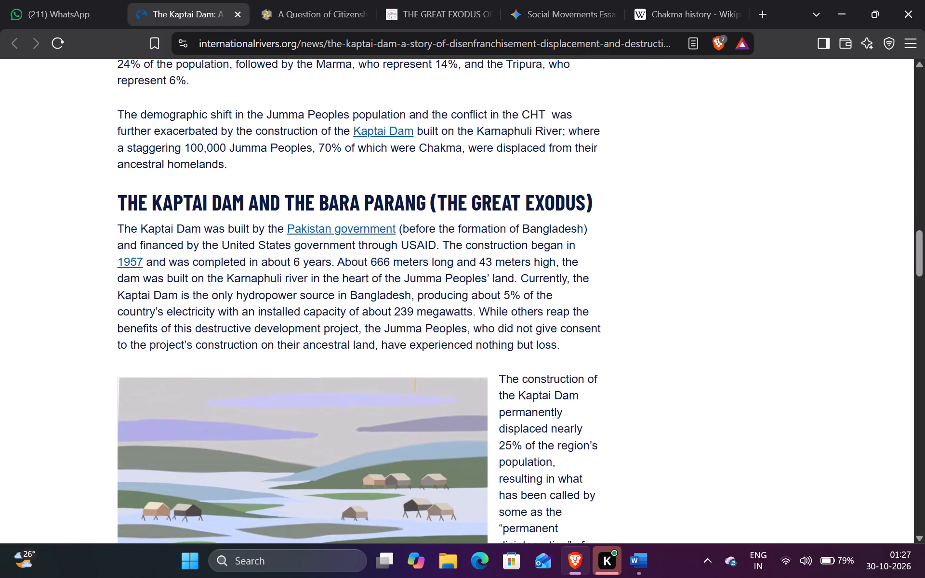
{"action": "scroll", "coordinate": [349, 368], "scroll_direction": "up", "scroll_amount": 4}
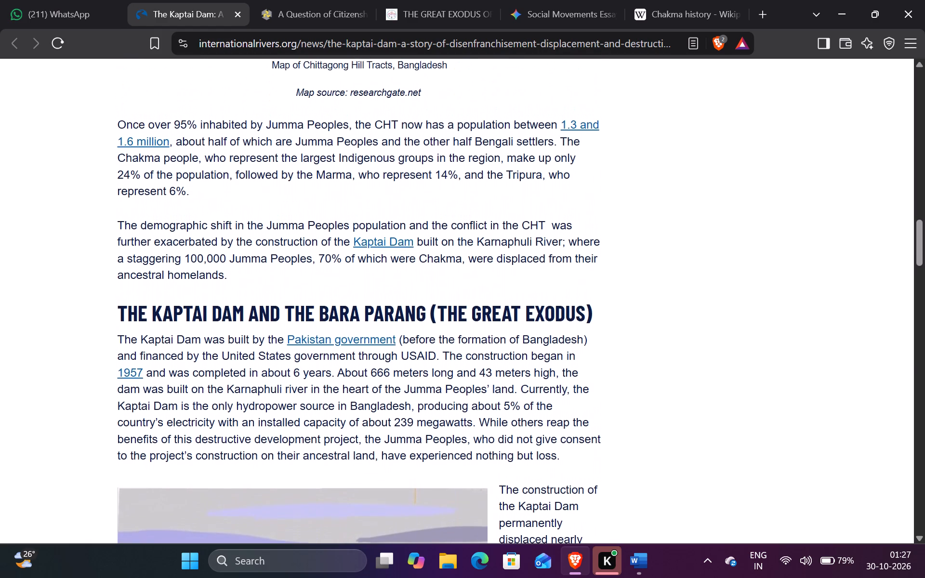
{"action": "scroll", "coordinate": [349, 368], "scroll_direction": "up", "scroll_amount": 1}
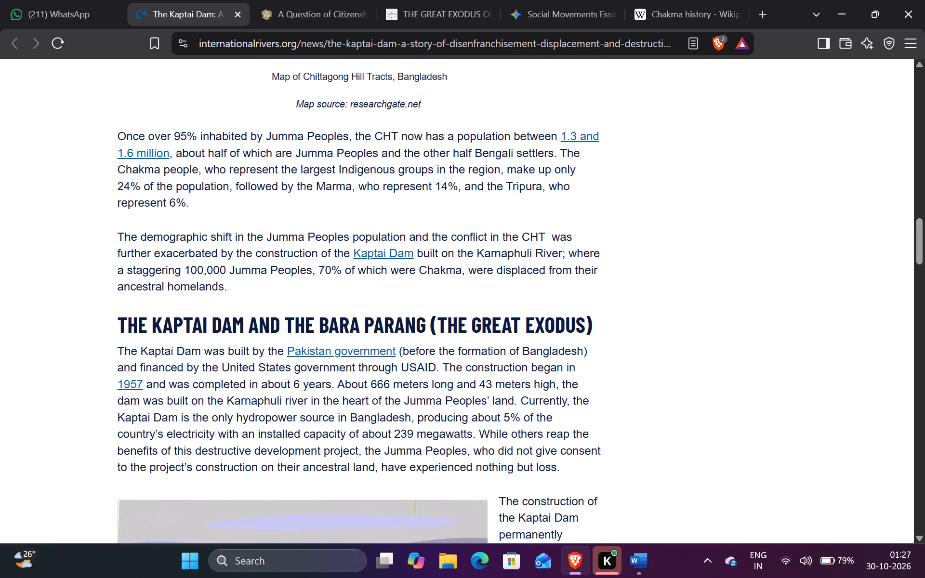
{"action": "scroll", "coordinate": [349, 368], "scroll_direction": "up", "scroll_amount": 1}
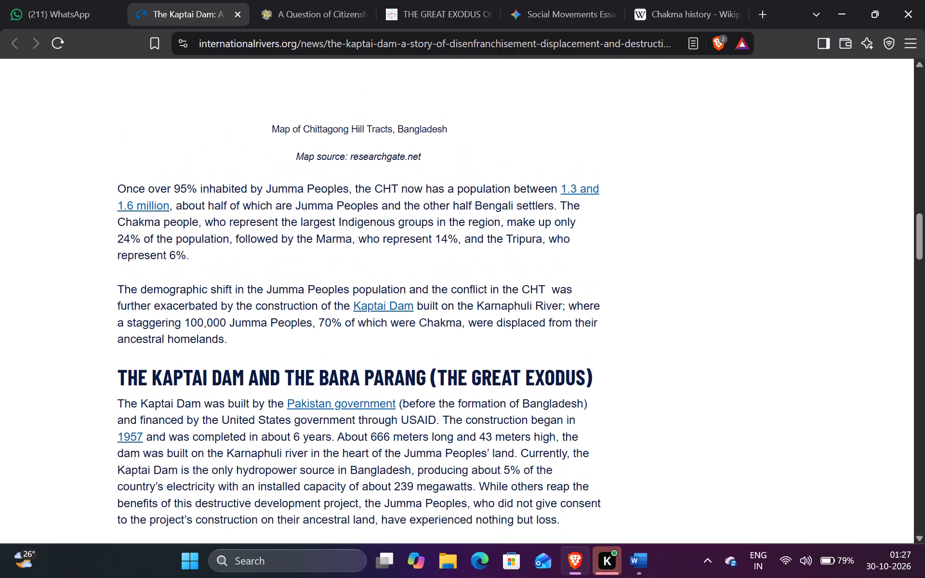
{"action": "scroll", "coordinate": [349, 368], "scroll_direction": "down", "scroll_amount": 4}
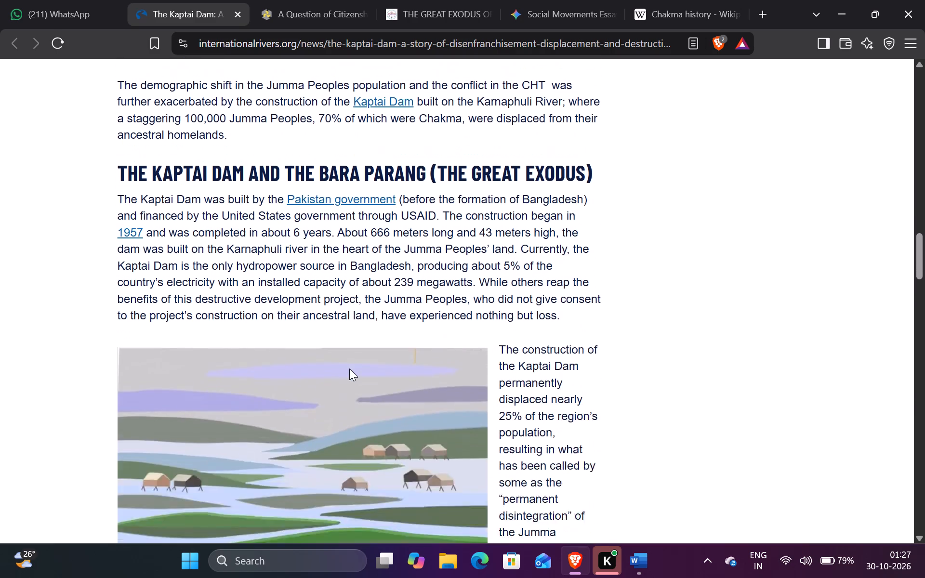
{"action": "scroll", "coordinate": [349, 368], "scroll_direction": "down", "scroll_amount": 6}
{"action": "scroll", "coordinate": [349, 368], "scroll_direction": "up", "scroll_amount": 1}
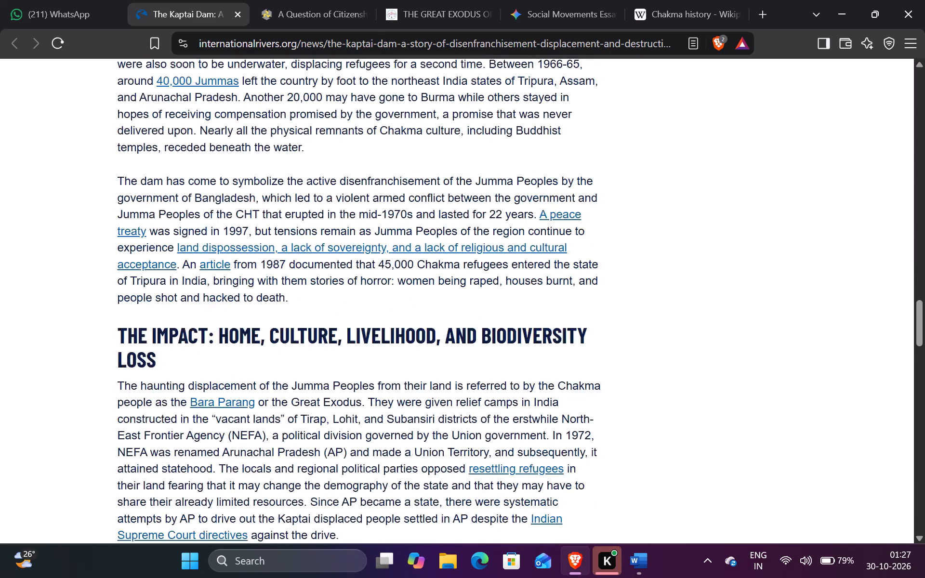
{"action": "scroll", "coordinate": [349, 368], "scroll_direction": "up", "scroll_amount": 4}
{"action": "scroll", "coordinate": [349, 368], "scroll_direction": "down", "scroll_amount": 1}
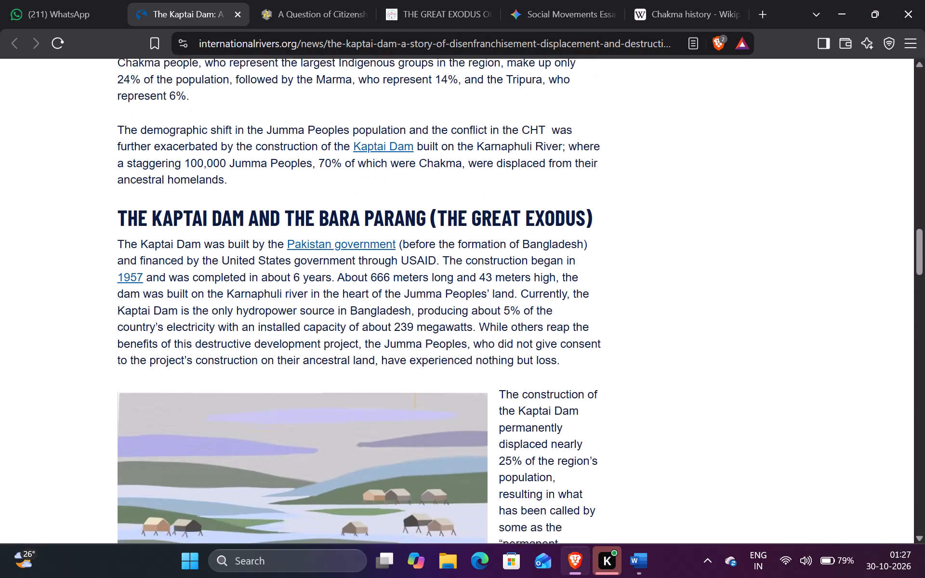
{"action": "scroll", "coordinate": [349, 368], "scroll_direction": "down", "scroll_amount": 1}
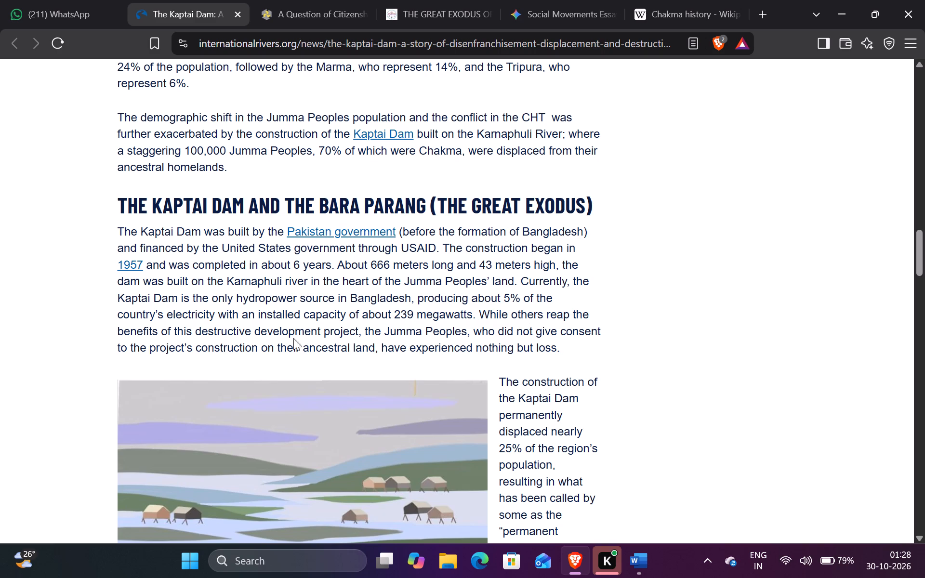
Read the article's Great Exodus section on the dam's submerged homes and land, the failed resettlement and the Jummas' flight to India.
{"action": "left_click", "coordinate": [452, 337]}
{"action": "scroll", "coordinate": [452, 337], "scroll_direction": "down", "scroll_amount": 3}
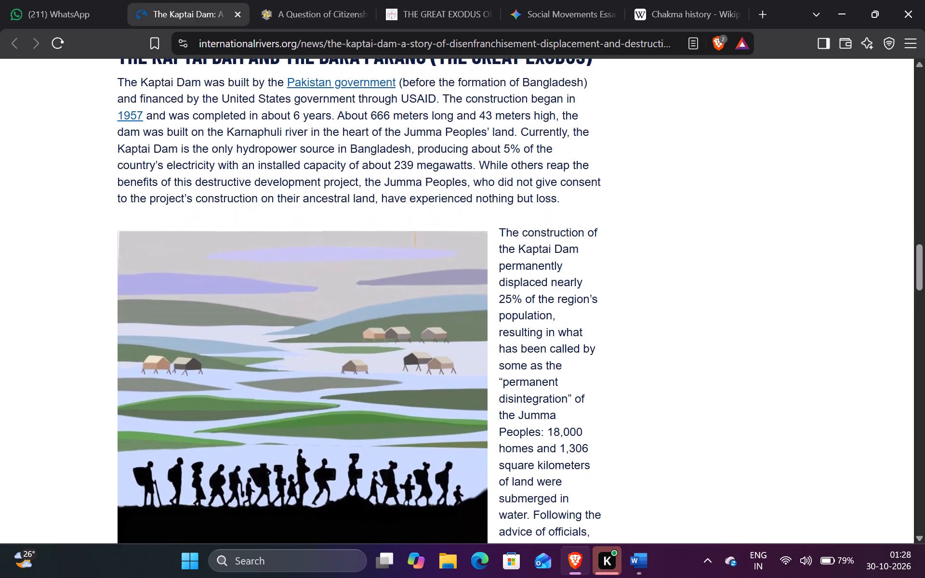
{"action": "scroll", "coordinate": [452, 337], "scroll_direction": "down", "scroll_amount": 1}
{"action": "scroll", "coordinate": [452, 337], "scroll_direction": "right", "scroll_amount": 1}
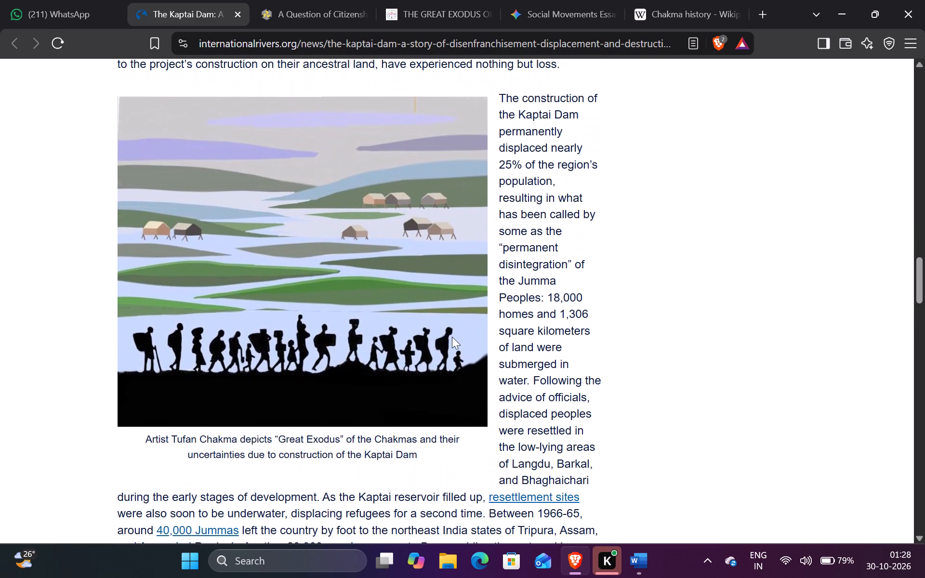
{"action": "scroll", "coordinate": [452, 337], "scroll_direction": "down", "scroll_amount": 1}
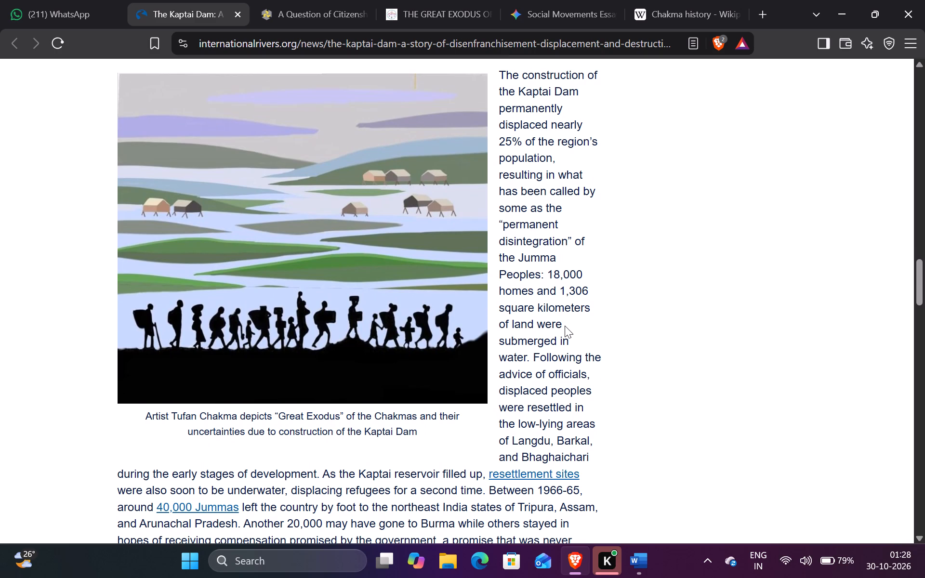
{"action": "scroll", "coordinate": [565, 326], "scroll_direction": "down", "scroll_amount": 2}
{"action": "scroll", "coordinate": [565, 326], "scroll_direction": "right", "scroll_amount": 1}
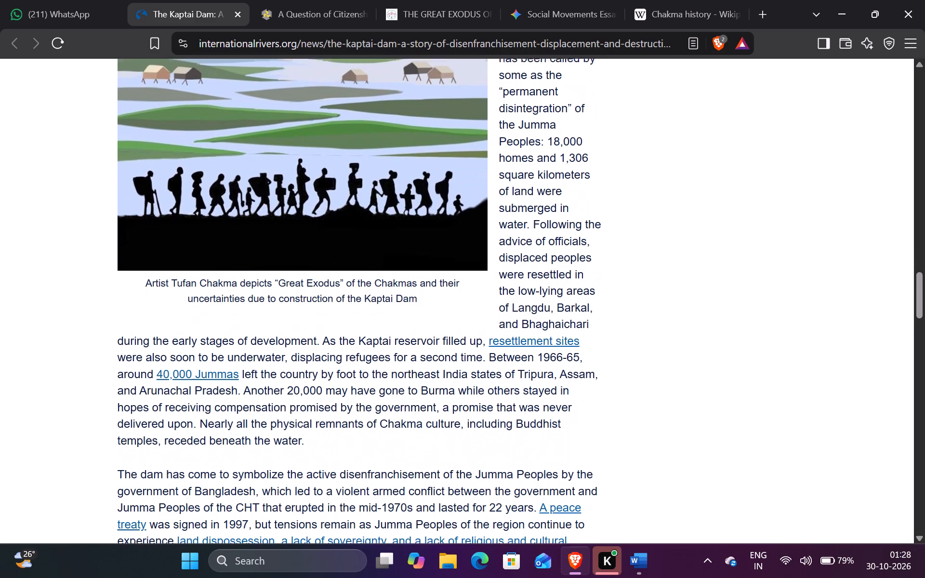
{"action": "scroll", "coordinate": [565, 326], "scroll_direction": "right", "scroll_amount": 1}
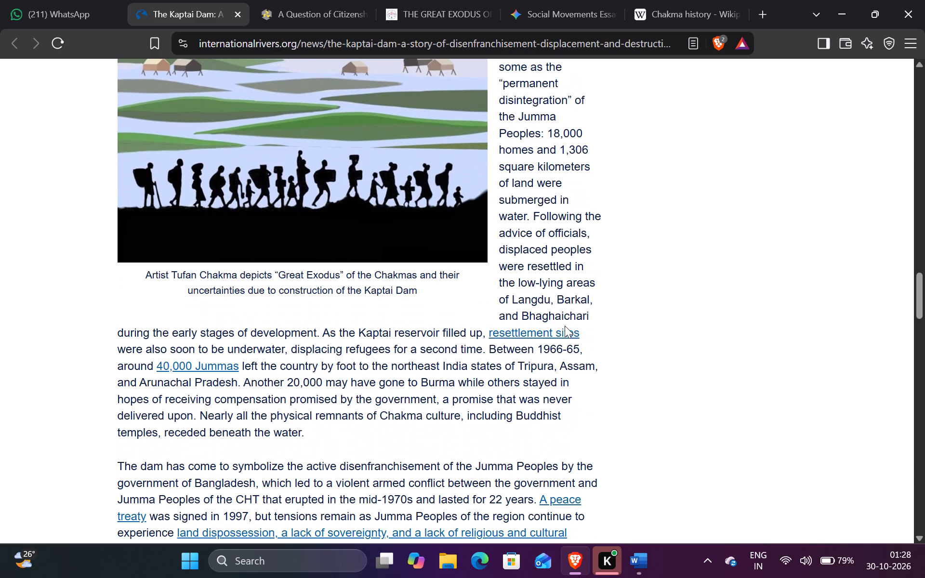
{"action": "scroll", "coordinate": [565, 326], "scroll_direction": "left", "scroll_amount": 1}
Read the passages on the armed conflict and peace treaty, and the opening of the section on home, culture, livelihood and biodiversity loss.
{"action": "scroll", "coordinate": [356, 404], "scroll_direction": "down", "scroll_amount": 1}
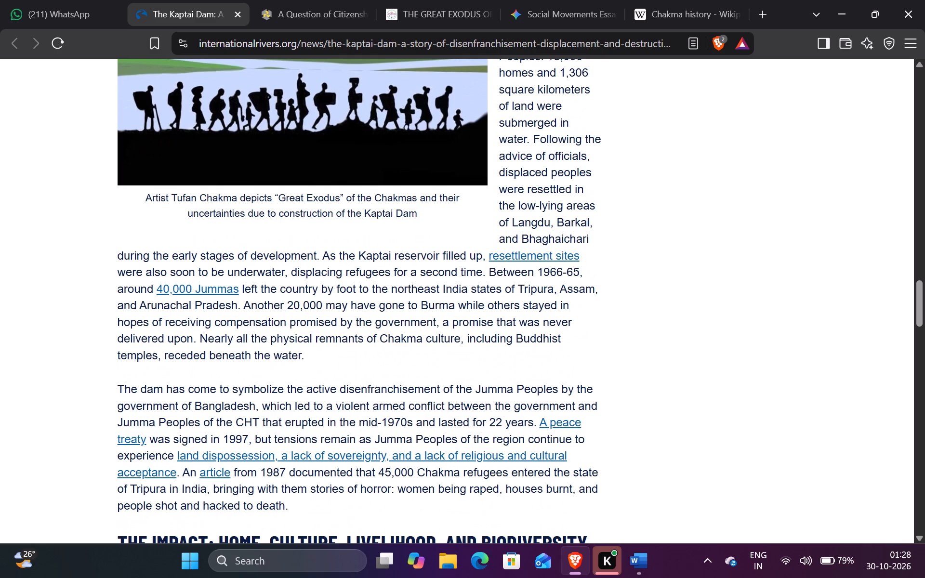
{"action": "scroll", "coordinate": [356, 404], "scroll_direction": "right", "scroll_amount": 1}
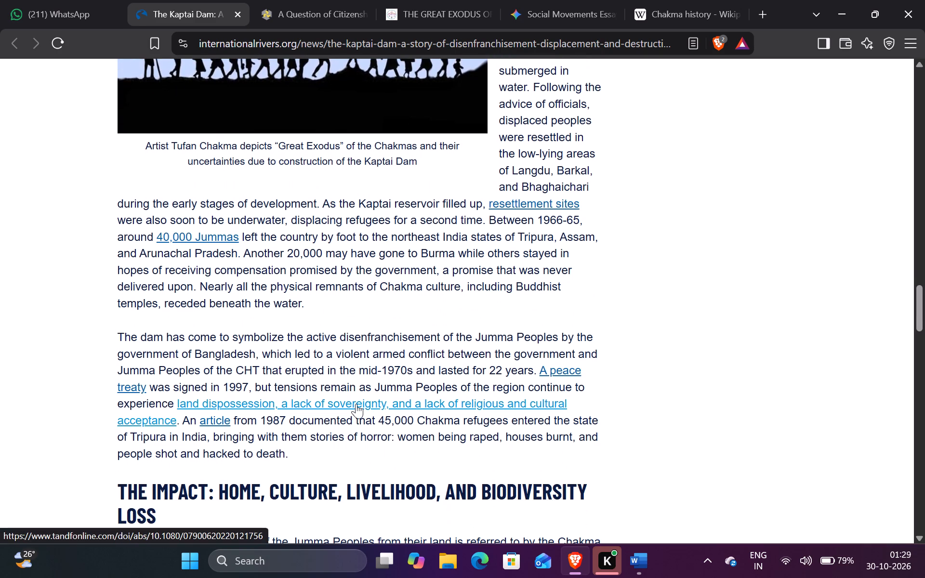
{"action": "scroll", "coordinate": [356, 404], "scroll_direction": "down", "scroll_amount": 1}
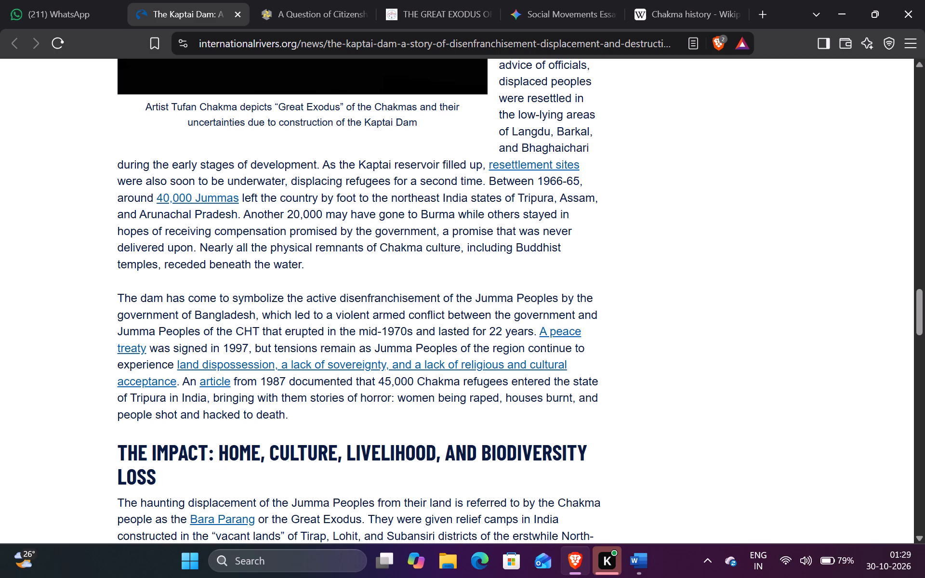
{"action": "scroll", "coordinate": [356, 404], "scroll_direction": "right", "scroll_amount": 1}
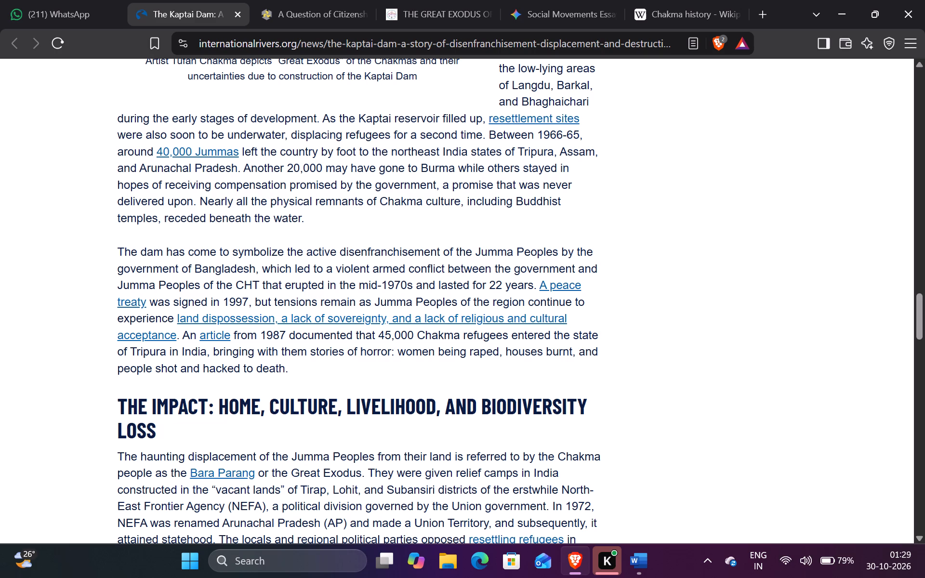
{"action": "scroll", "coordinate": [363, 278], "scroll_direction": "down", "scroll_amount": 1}
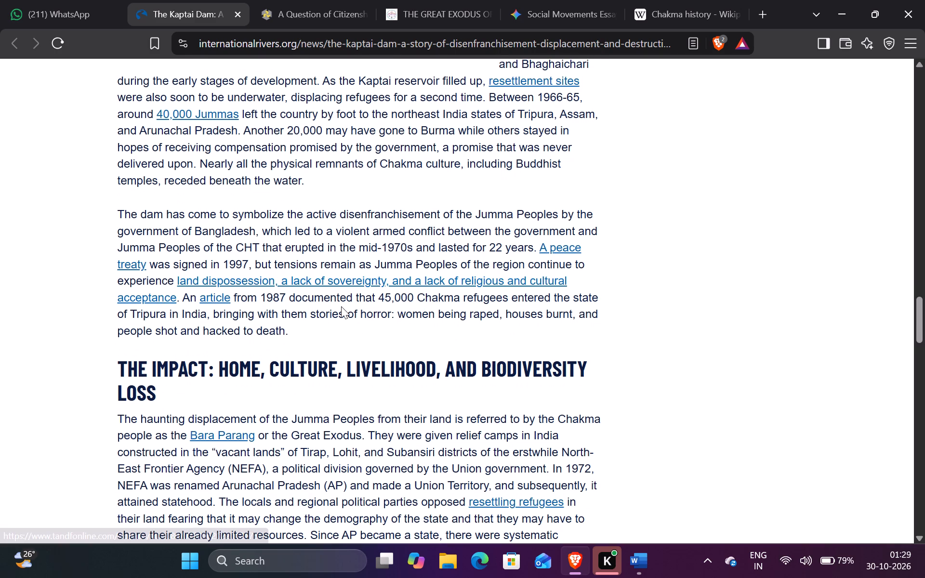
{"action": "scroll", "coordinate": [341, 306], "scroll_direction": "down", "scroll_amount": 1}
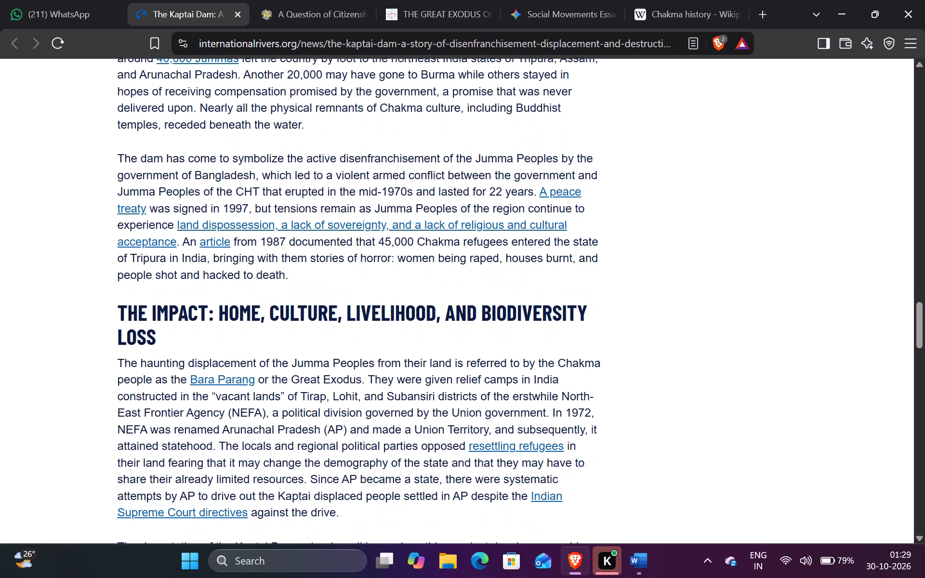
{"action": "scroll", "coordinate": [341, 306], "scroll_direction": "up", "scroll_amount": 1}
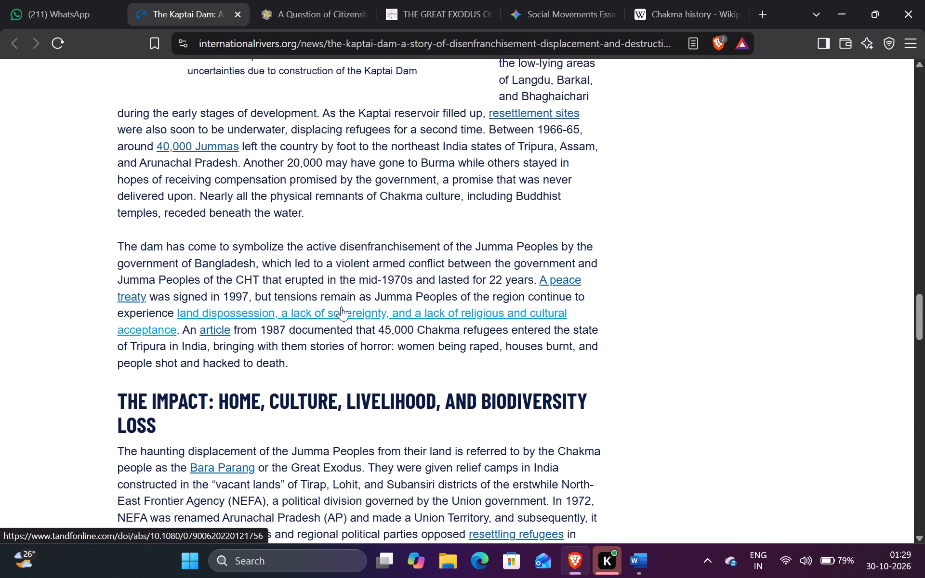
{"action": "scroll", "coordinate": [341, 306], "scroll_direction": "down", "scroll_amount": 1}
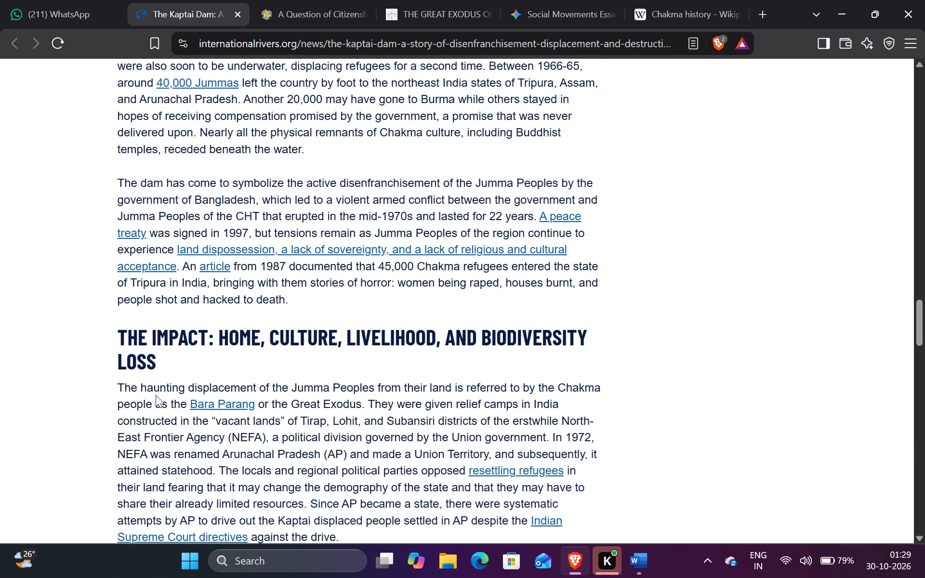
Copy the article heading "The Kaptai Dam and the Bara Parang (The Great Exodus)" and paste it below the essay's last paragraph in Word.
{"action": "scroll", "coordinate": [203, 354], "scroll_direction": "up", "scroll_amount": 8}
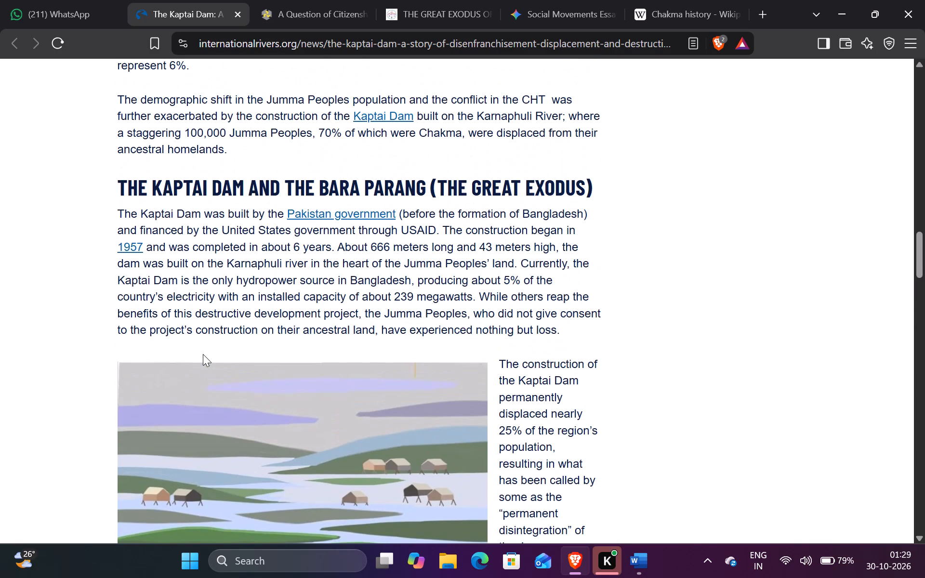
{"action": "left_click_drag", "start_coordinate": [122, 190], "coordinate": [201, 201]}
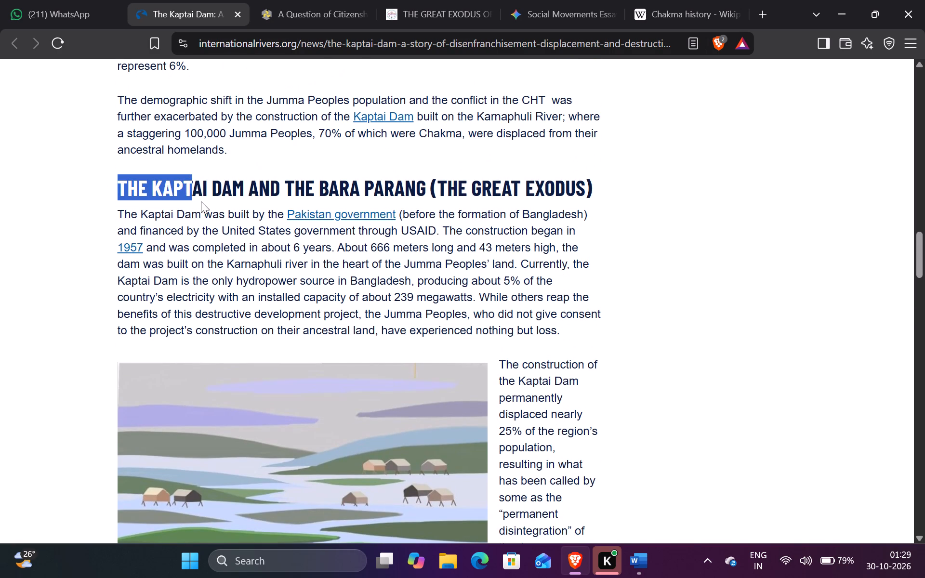
{"action": "left_click_drag", "start_coordinate": [201, 201], "coordinate": [629, 187]}
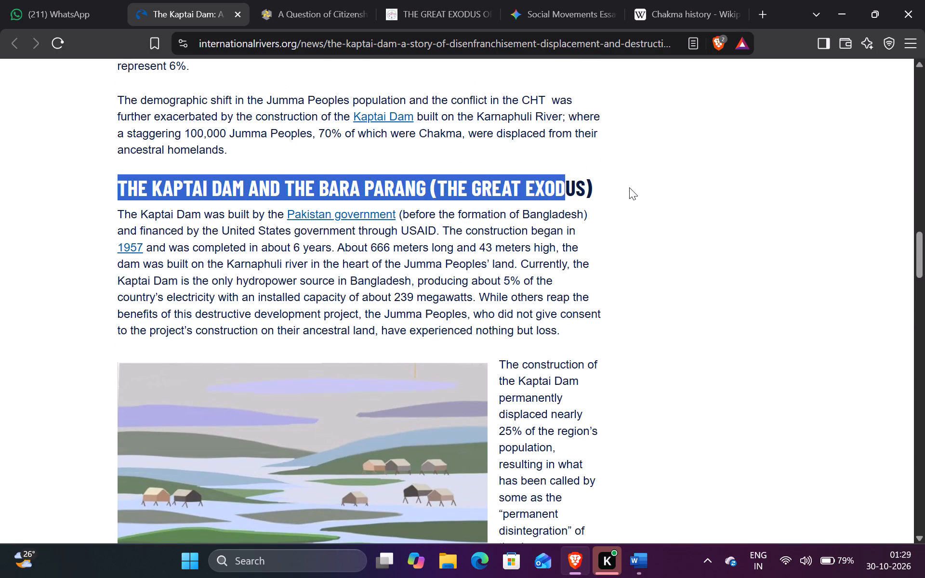
{"action": "left_click_drag", "start_coordinate": [629, 187], "coordinate": [628, 184]}
{"action": "key", "text": "ctrl+c"}
{"action": "left_click", "coordinate": [628, 184], "text": "ctrl"}
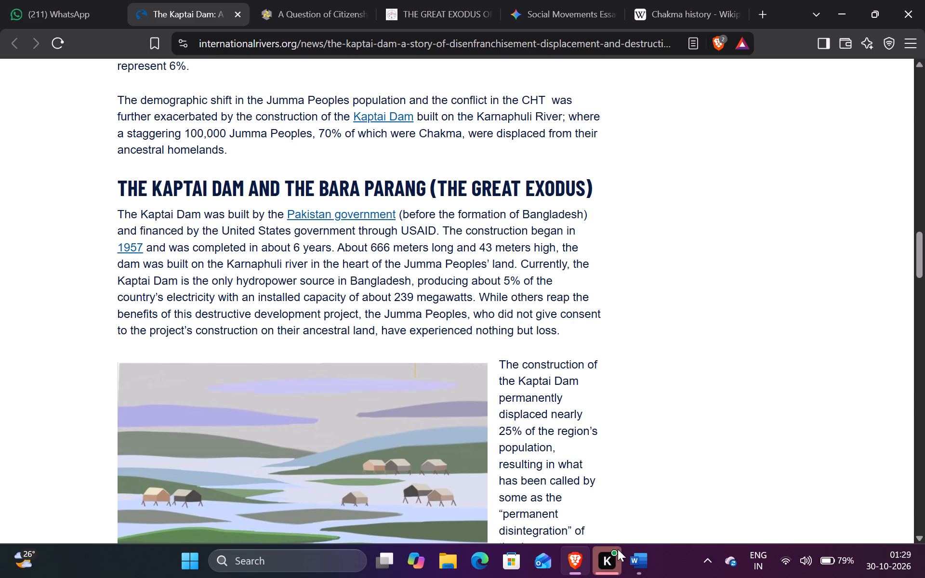
{"action": "left_click", "coordinate": [634, 554]}
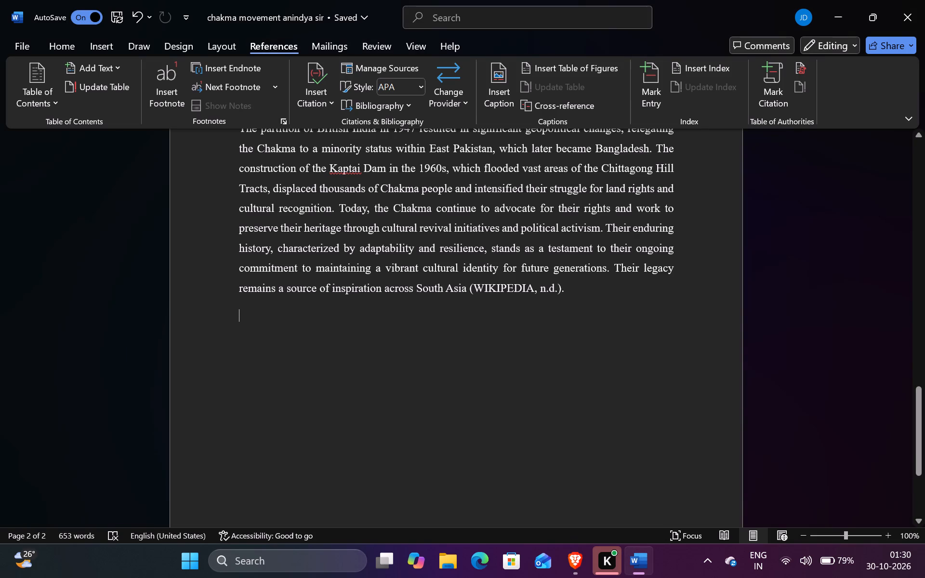
{"action": "left_click", "coordinate": [246, 319]}
{"action": "key", "text": "ctrl+v"}
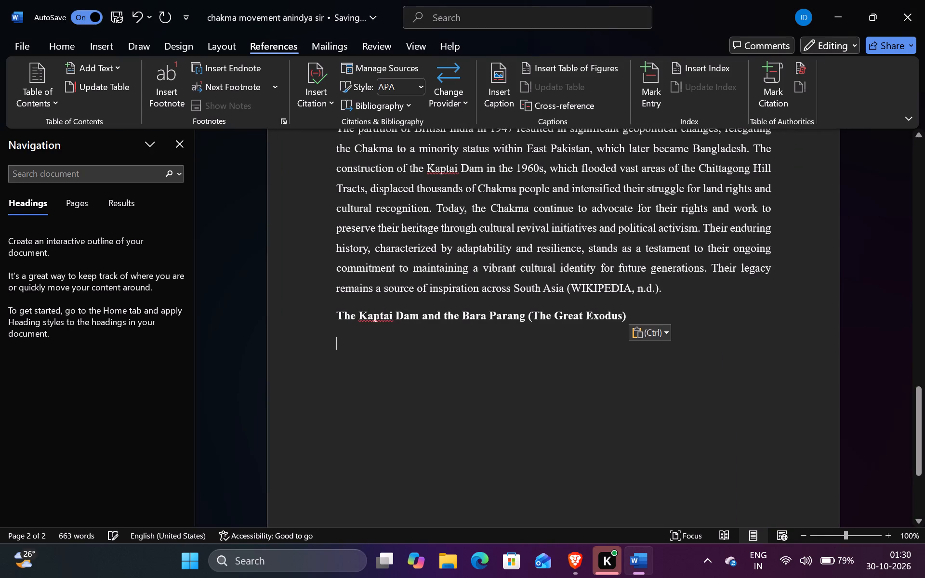
Close the Navigation pane and dismiss the paste options beside the pasted heading.
{"action": "left_click", "coordinate": [651, 344]}
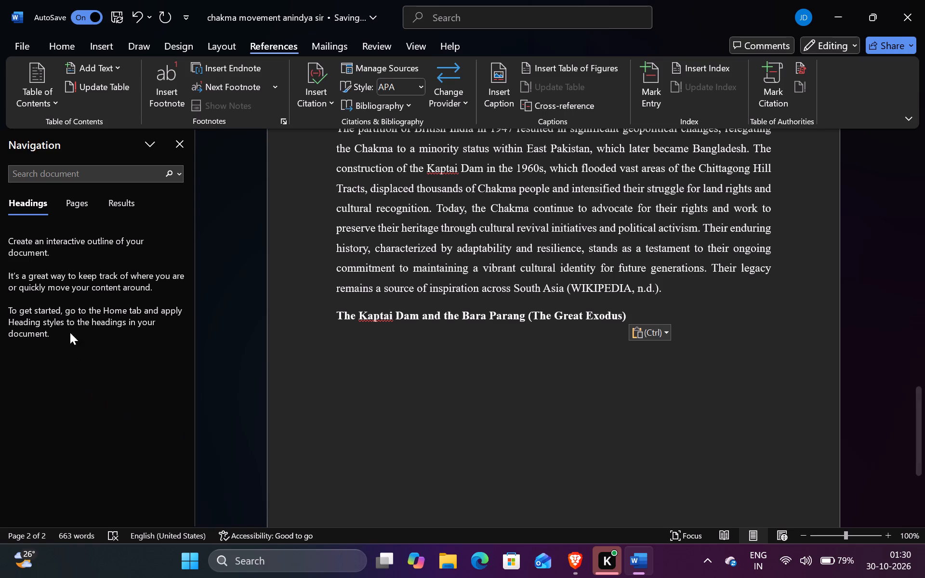
{"action": "left_click", "coordinate": [173, 149]}
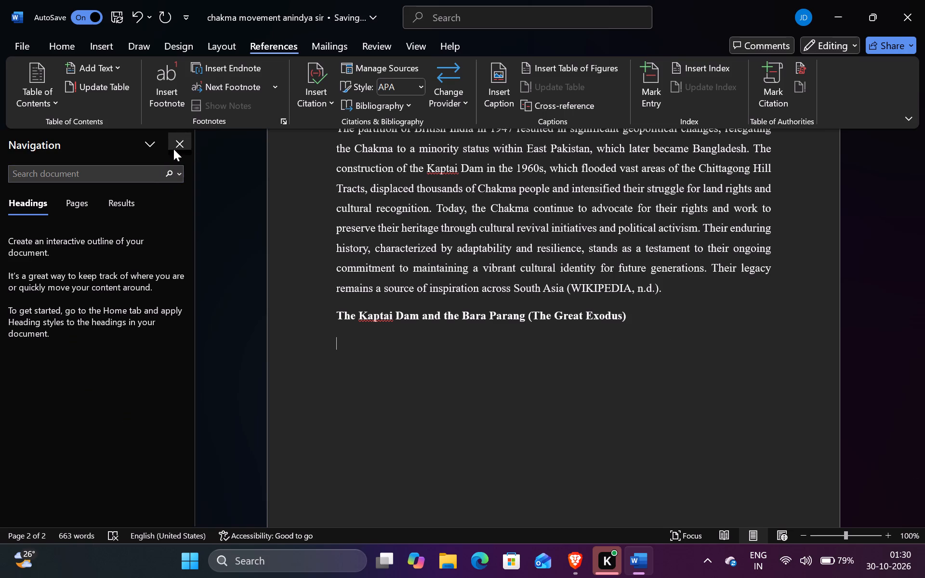
{"action": "left_click", "coordinate": [568, 327]}
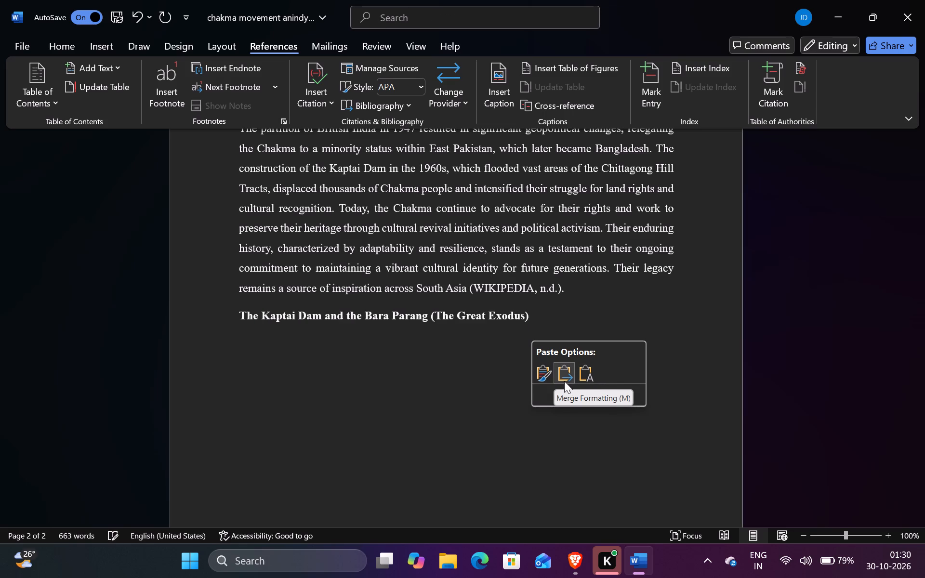
{"action": "left_click", "coordinate": [451, 394]}
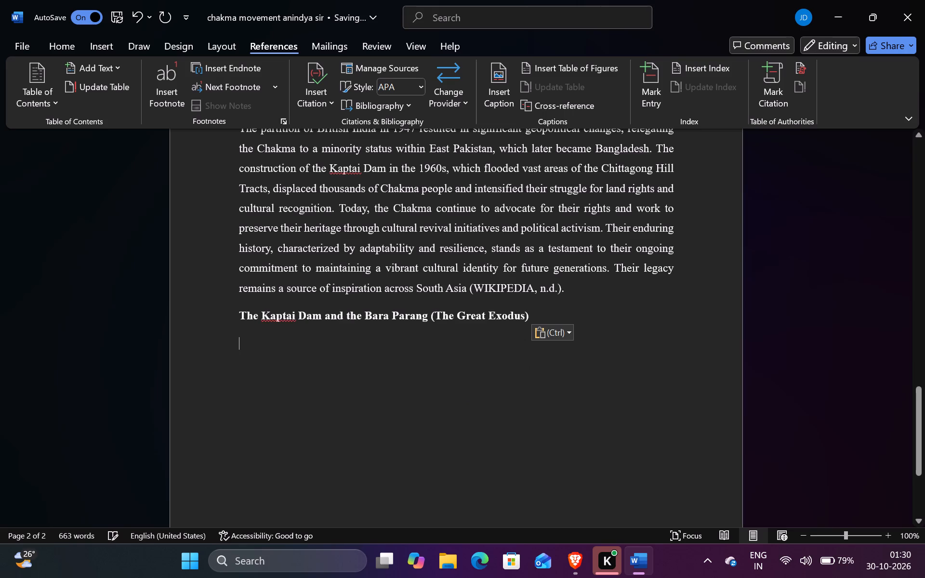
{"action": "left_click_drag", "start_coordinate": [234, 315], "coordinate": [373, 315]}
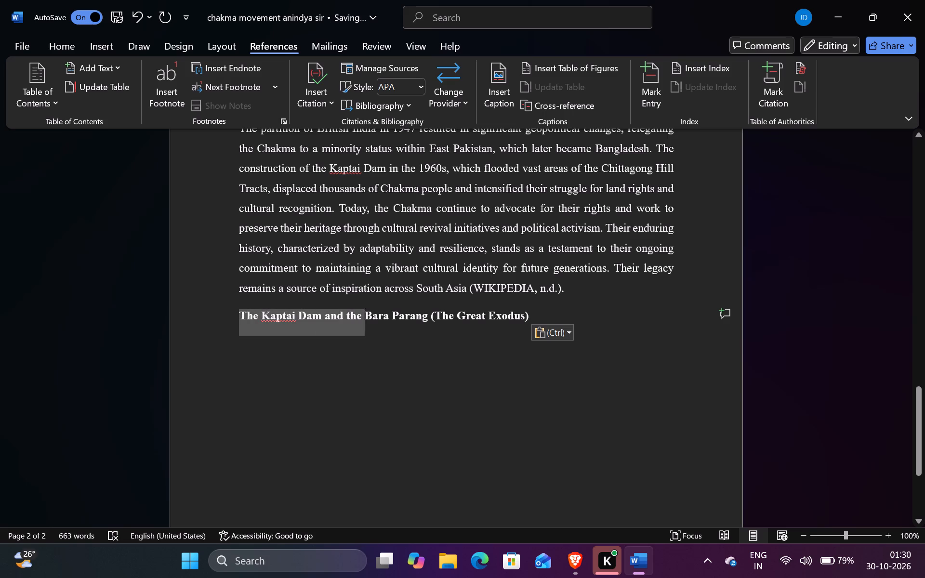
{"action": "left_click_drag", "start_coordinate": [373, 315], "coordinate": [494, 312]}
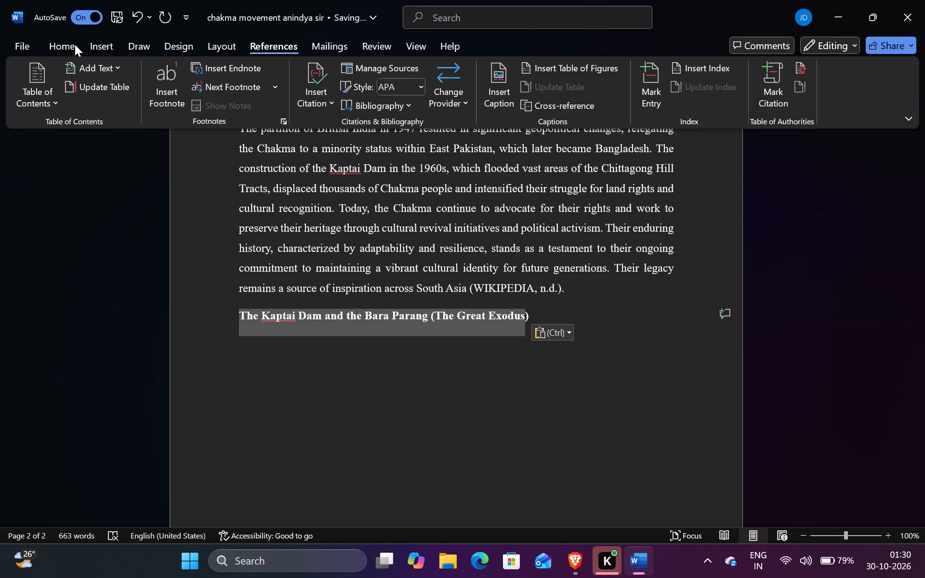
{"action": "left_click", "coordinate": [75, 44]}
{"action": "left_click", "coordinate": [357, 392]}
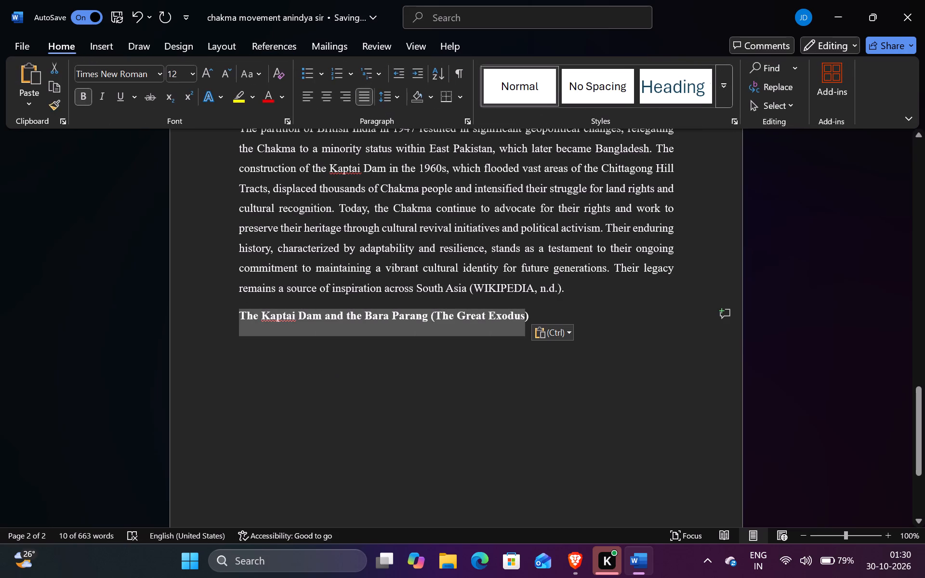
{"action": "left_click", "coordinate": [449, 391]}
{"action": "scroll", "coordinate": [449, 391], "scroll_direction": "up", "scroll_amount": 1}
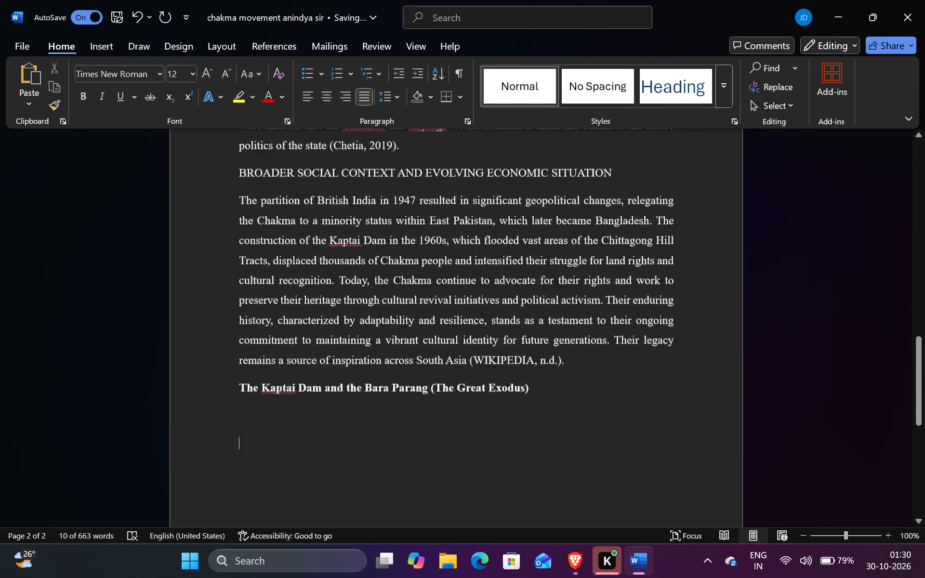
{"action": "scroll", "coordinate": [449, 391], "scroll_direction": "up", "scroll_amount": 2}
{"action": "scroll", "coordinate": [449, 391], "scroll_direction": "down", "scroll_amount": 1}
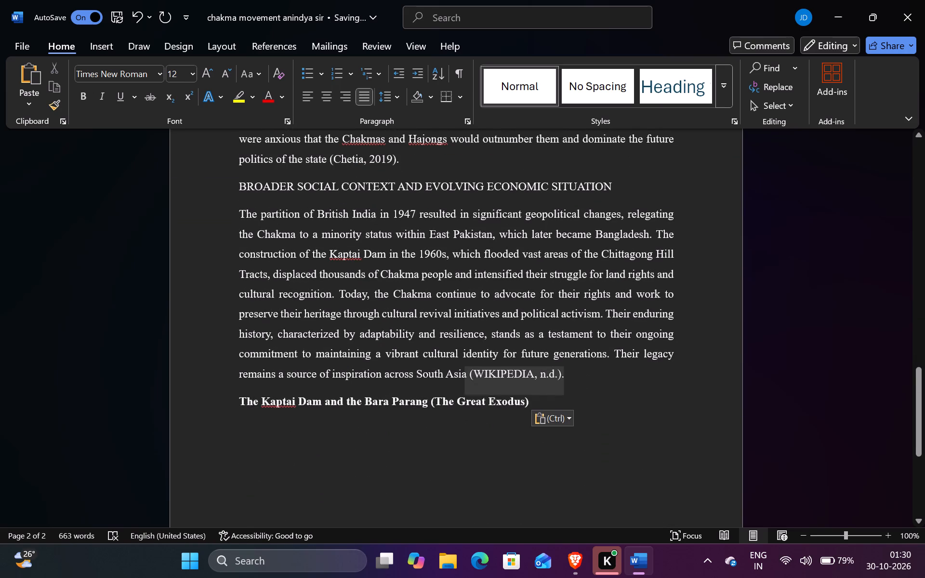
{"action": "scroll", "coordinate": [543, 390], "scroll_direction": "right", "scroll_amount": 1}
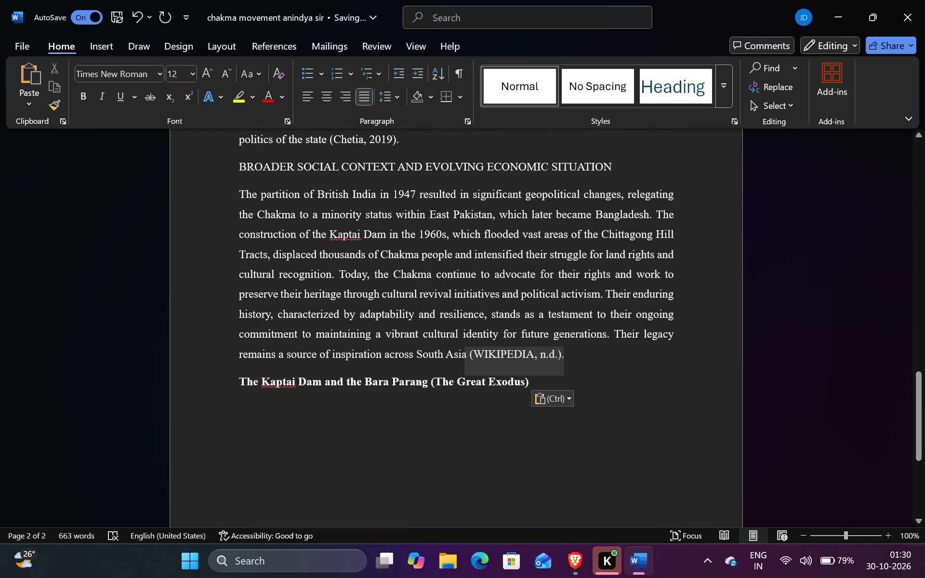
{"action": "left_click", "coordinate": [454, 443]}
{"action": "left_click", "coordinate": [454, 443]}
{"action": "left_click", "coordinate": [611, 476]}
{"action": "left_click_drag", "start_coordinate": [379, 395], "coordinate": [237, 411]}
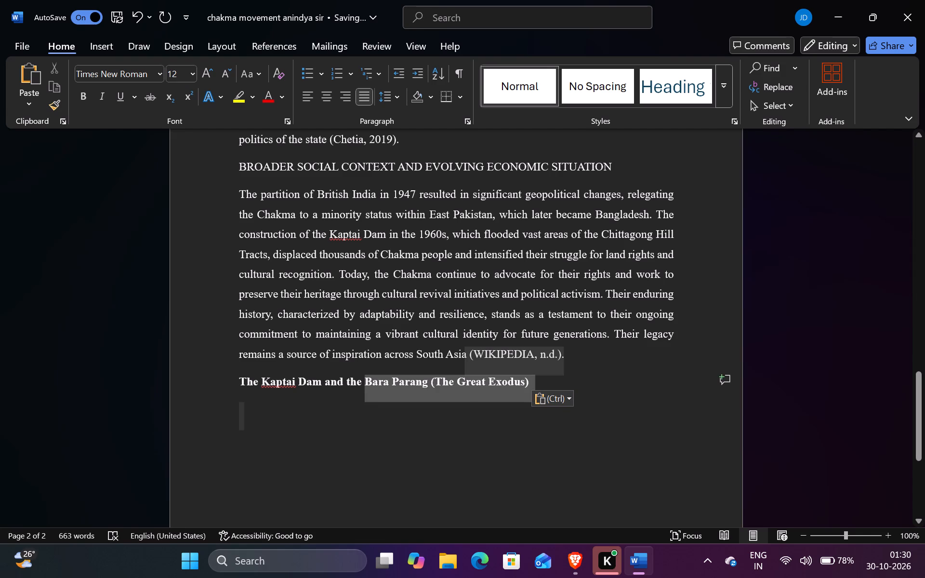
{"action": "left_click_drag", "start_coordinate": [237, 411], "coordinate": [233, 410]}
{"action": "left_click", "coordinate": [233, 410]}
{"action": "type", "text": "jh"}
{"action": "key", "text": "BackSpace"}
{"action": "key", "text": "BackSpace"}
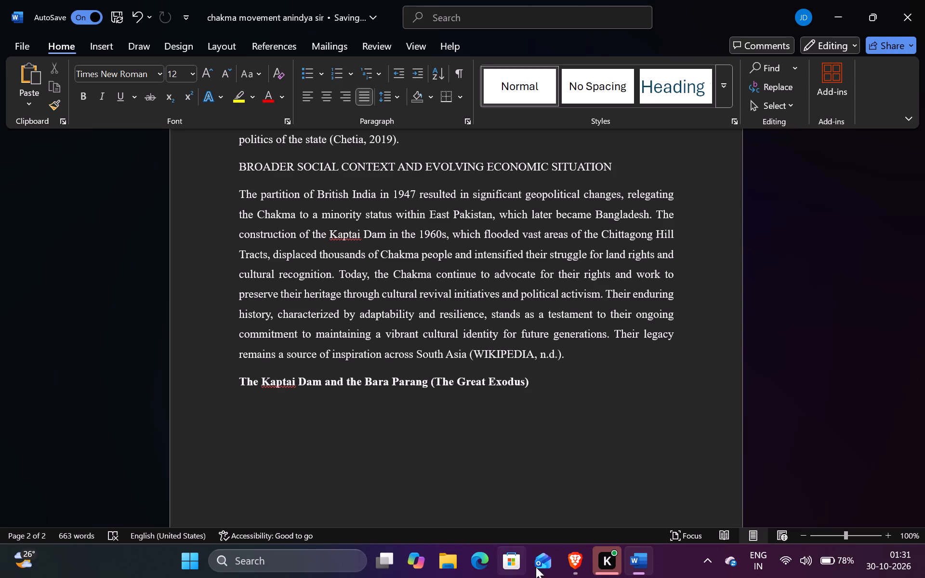
Return to the Kaptai Dam article in Brave and skim back to its introduction, author line and title.
{"action": "left_click", "coordinate": [577, 565]}
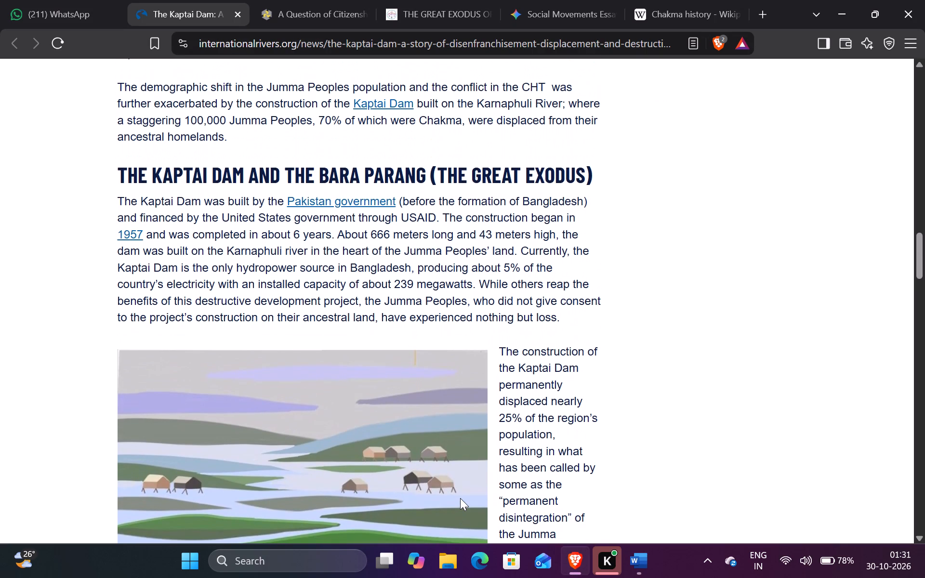
{"action": "scroll", "coordinate": [460, 498], "scroll_direction": "up", "scroll_amount": 6}
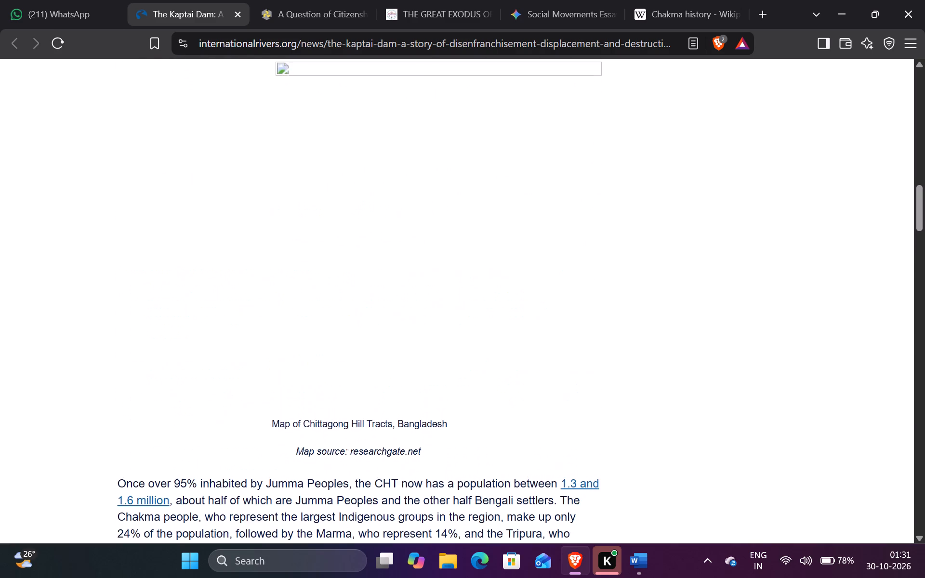
{"action": "scroll", "coordinate": [460, 498], "scroll_direction": "up", "scroll_amount": 2}
{"action": "scroll", "coordinate": [460, 498], "scroll_direction": "down", "scroll_amount": 6}
{"action": "scroll", "coordinate": [460, 498], "scroll_direction": "up", "scroll_amount": 2}
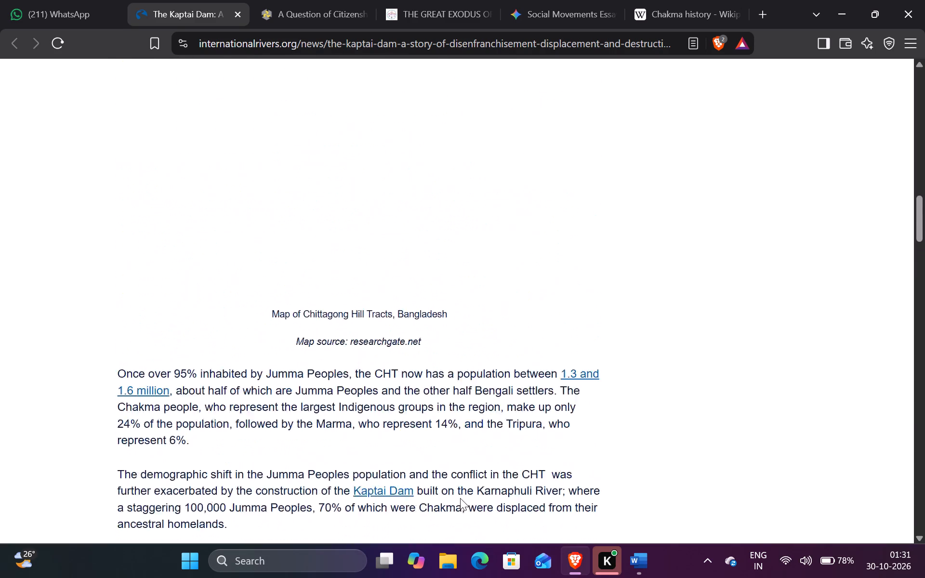
{"action": "scroll", "coordinate": [460, 498], "scroll_direction": "up", "scroll_amount": 8}
{"action": "scroll", "coordinate": [460, 498], "scroll_direction": "down", "scroll_amount": 3}
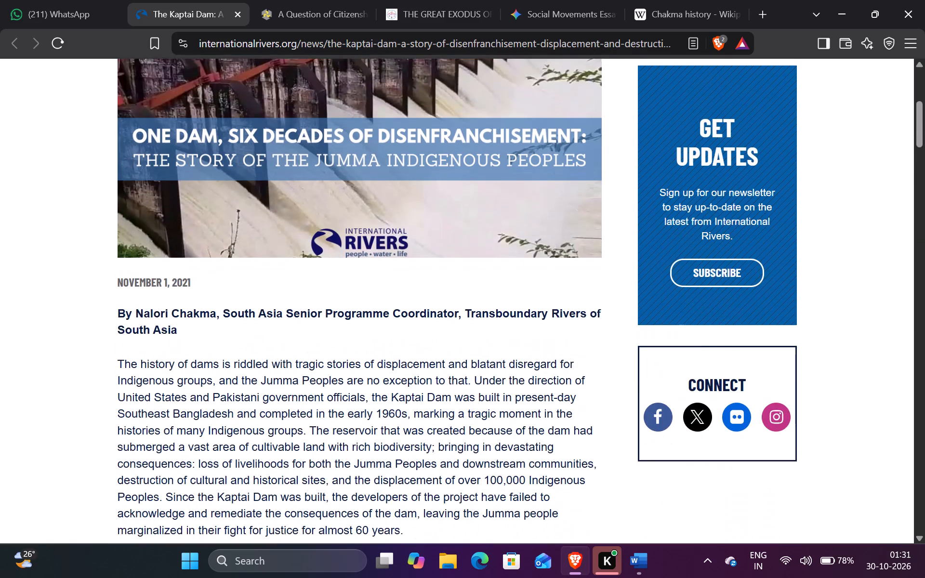
{"action": "scroll", "coordinate": [460, 498], "scroll_direction": "down", "scroll_amount": 1}
{"action": "scroll", "coordinate": [460, 498], "scroll_direction": "up", "scroll_amount": 3}
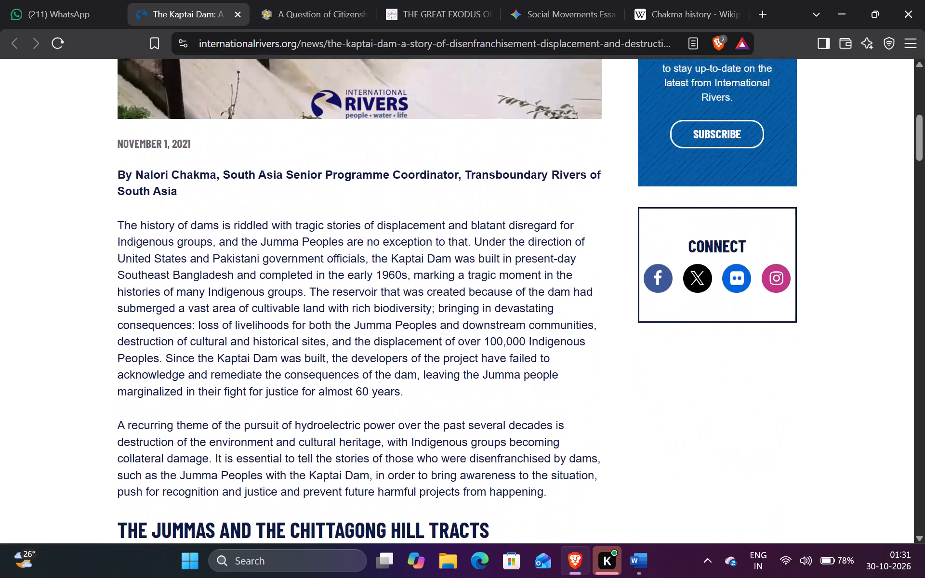
{"action": "scroll", "coordinate": [460, 498], "scroll_direction": "up", "scroll_amount": 3}
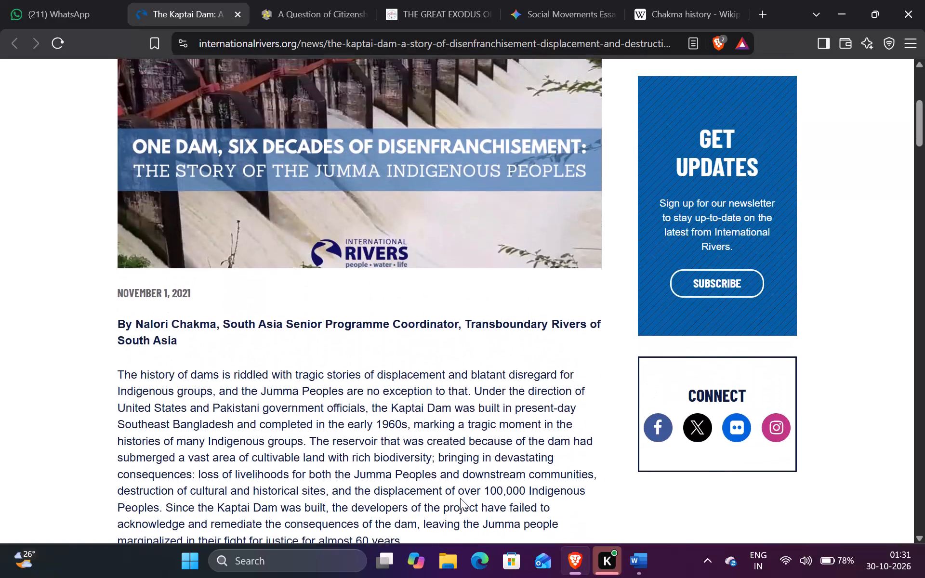
{"action": "scroll", "coordinate": [460, 498], "scroll_direction": "up", "scroll_amount": 5}
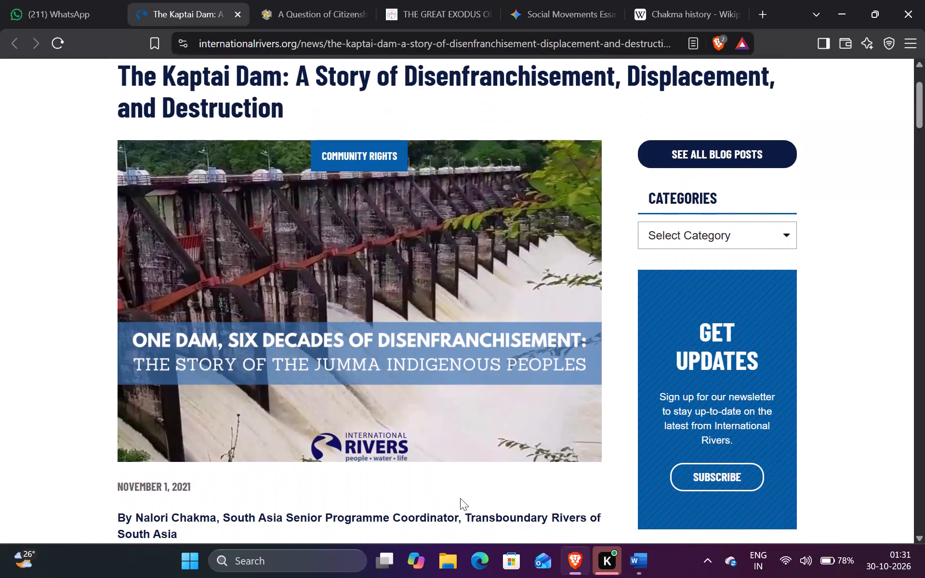
Read the article's section on the Jummas and the Chittagong Hill Tracts.
{"action": "scroll", "coordinate": [460, 498], "scroll_direction": "down", "scroll_amount": 7}
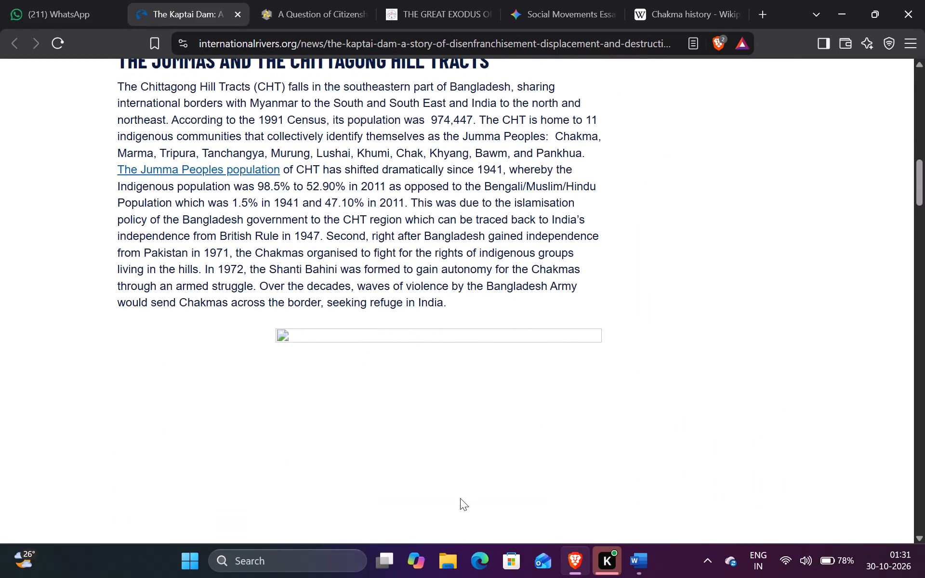
{"action": "scroll", "coordinate": [460, 498], "scroll_direction": "down", "scroll_amount": 3}
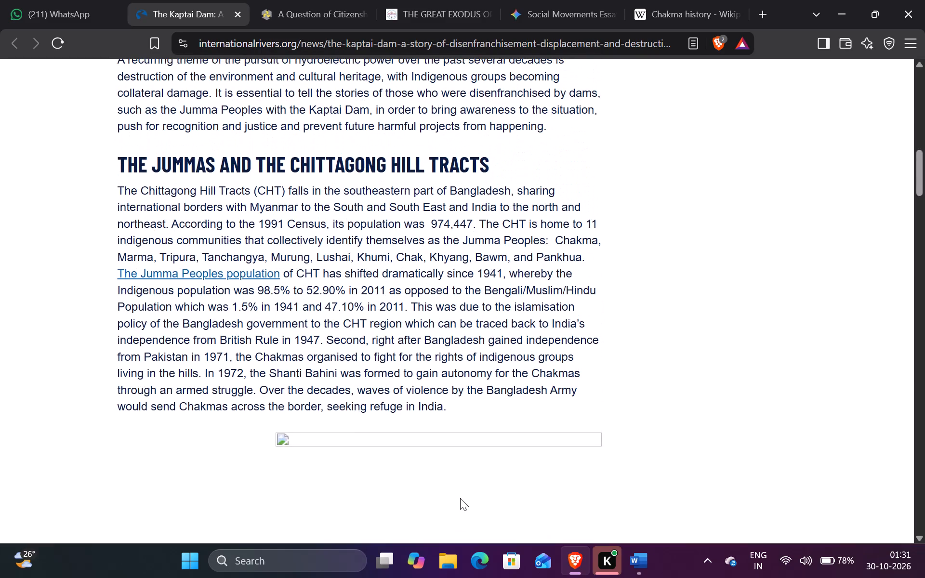
{"action": "scroll", "coordinate": [460, 498], "scroll_direction": "down", "scroll_amount": 1}
{"action": "scroll", "coordinate": [460, 498], "scroll_direction": "up", "scroll_amount": 1}
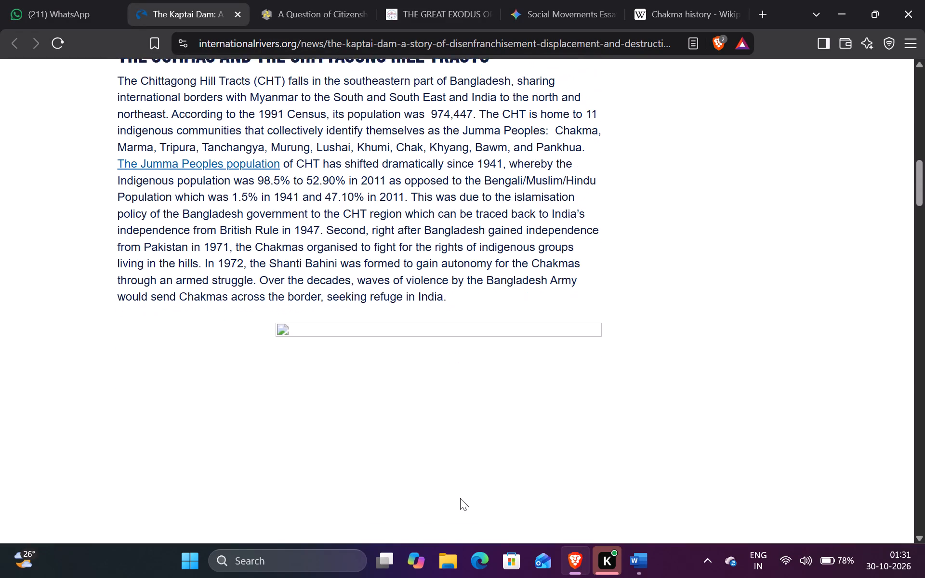
Copy the article's first paragraph under the Great Exodus heading, from "The Kaptai Dam was built" to "nothing but loss".
{"action": "scroll", "coordinate": [460, 498], "scroll_direction": "down", "scroll_amount": 6}
{"action": "scroll", "coordinate": [460, 498], "scroll_direction": "right", "scroll_amount": 2}
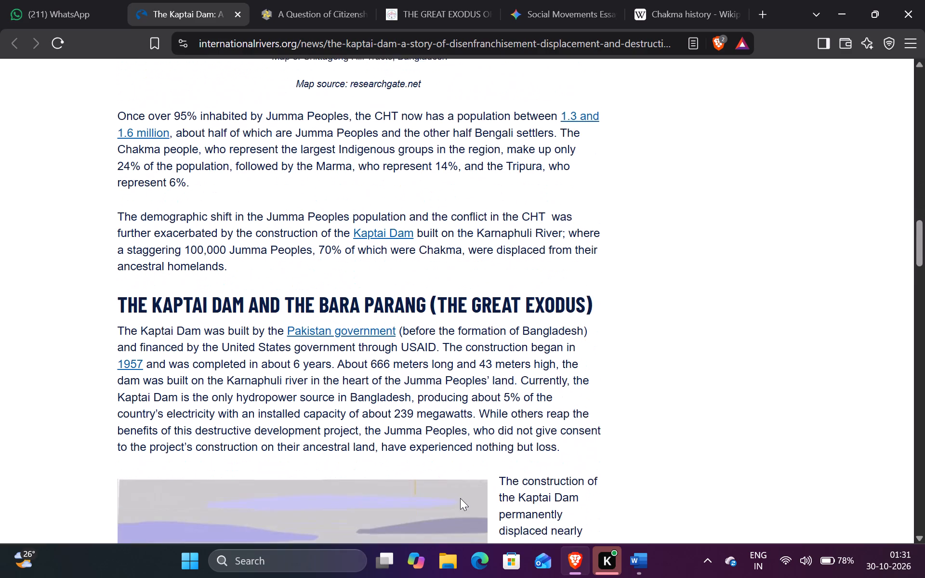
{"action": "scroll", "coordinate": [460, 498], "scroll_direction": "right", "scroll_amount": 1}
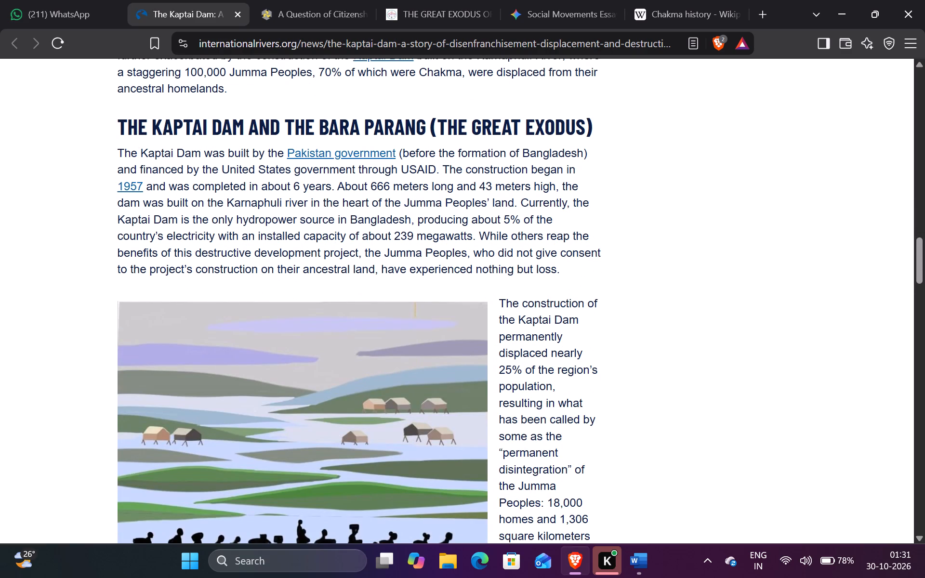
{"action": "left_click_drag", "start_coordinate": [115, 147], "coordinate": [172, 148]}
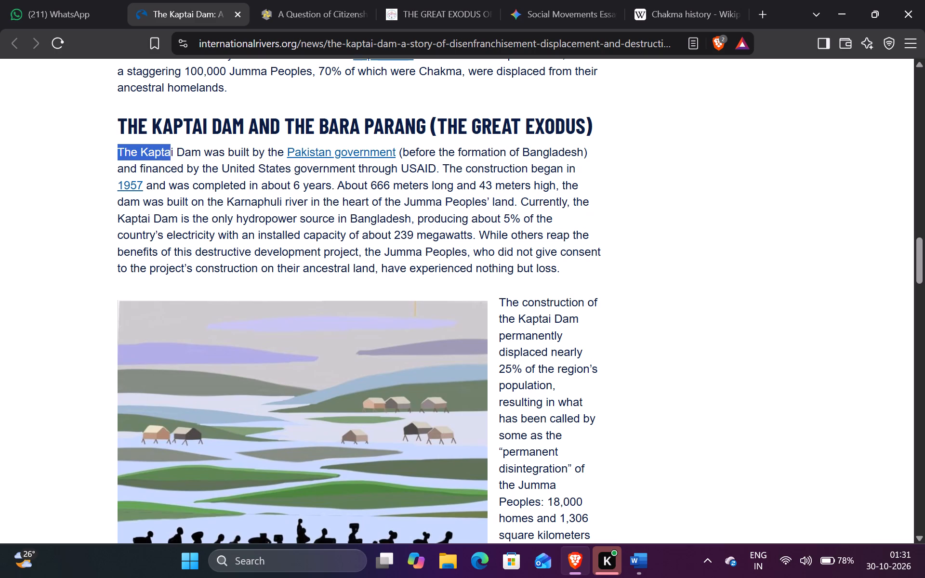
{"action": "left_click_drag", "start_coordinate": [172, 148], "coordinate": [539, 162]}
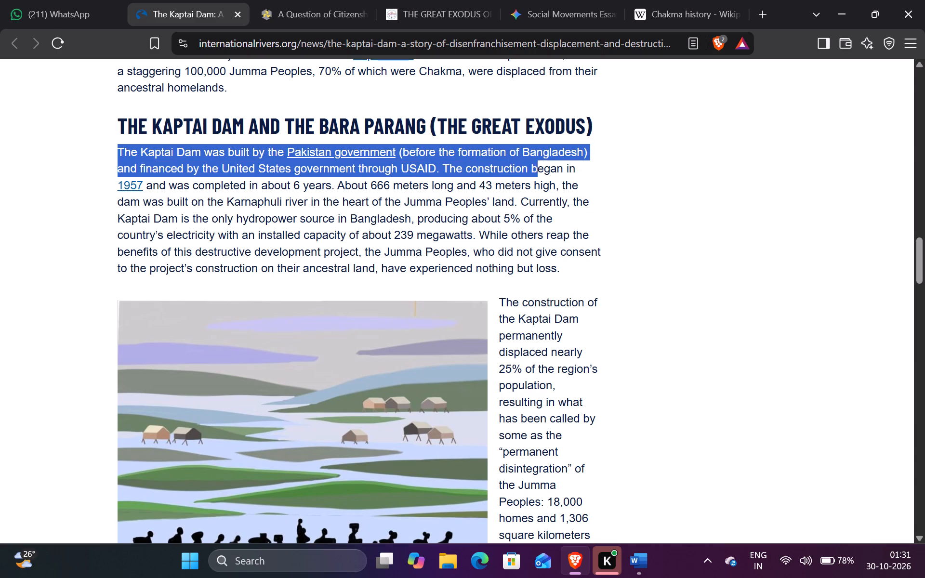
{"action": "left_click_drag", "start_coordinate": [539, 162], "coordinate": [540, 182]}
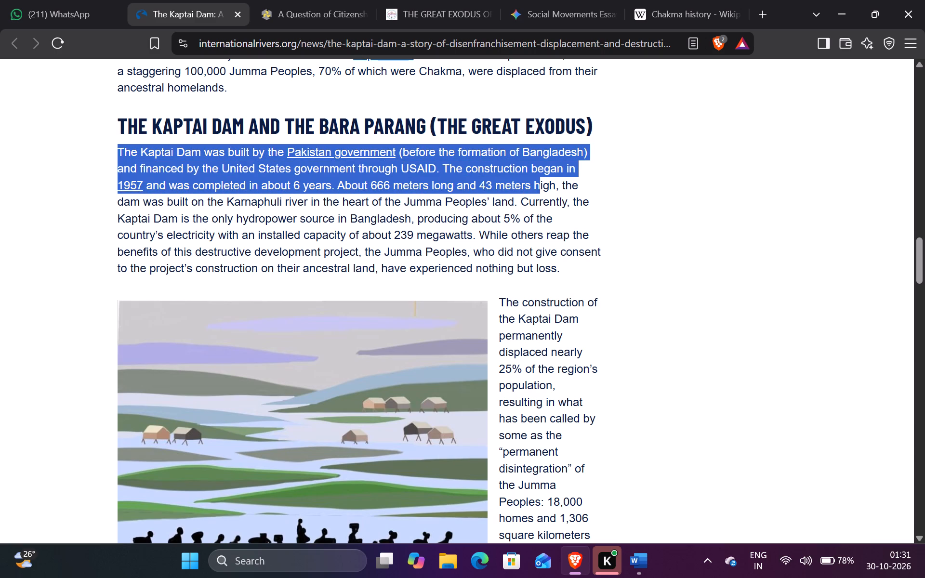
{"action": "left_click_drag", "start_coordinate": [540, 182], "coordinate": [404, 202]}
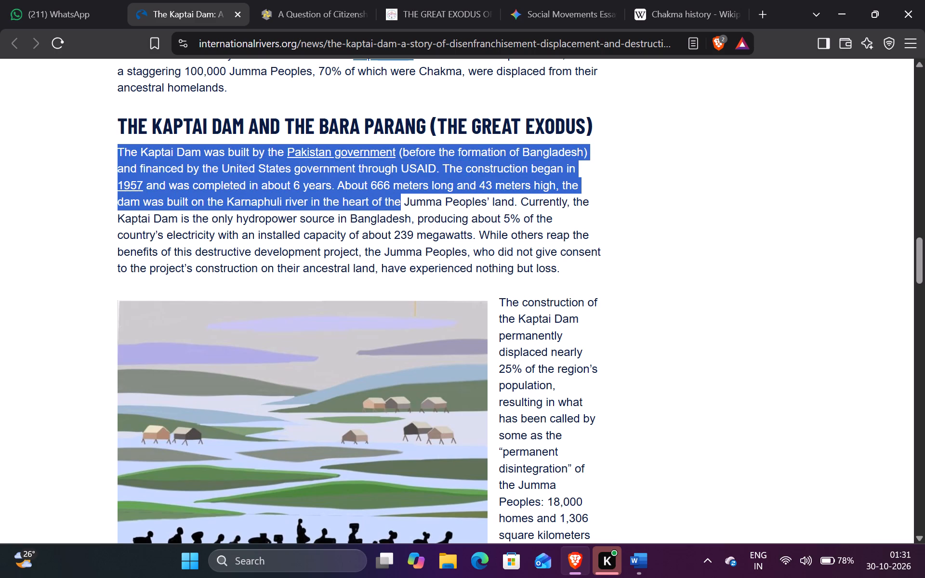
{"action": "left_click_drag", "start_coordinate": [404, 202], "coordinate": [554, 275]}
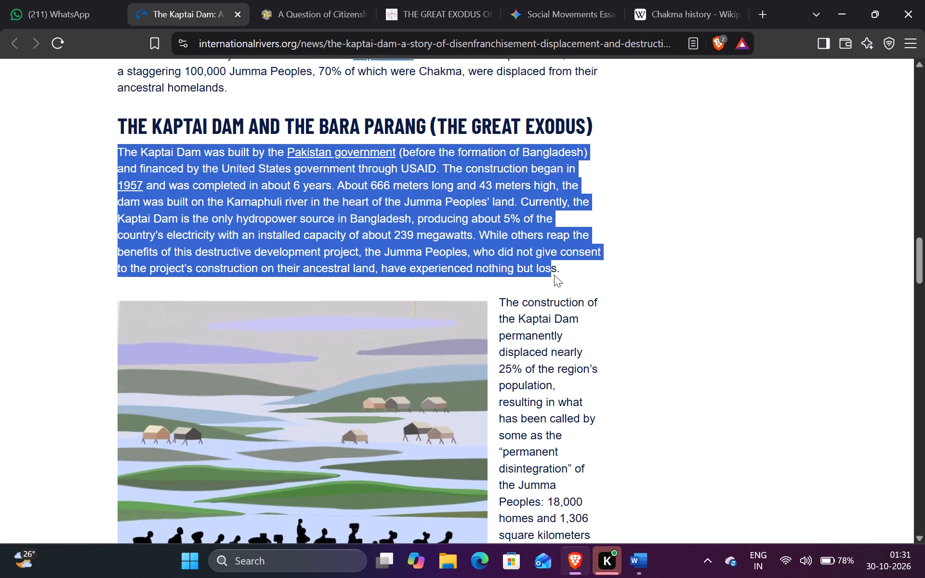
{"action": "left_click_drag", "start_coordinate": [554, 275], "coordinate": [561, 275]}
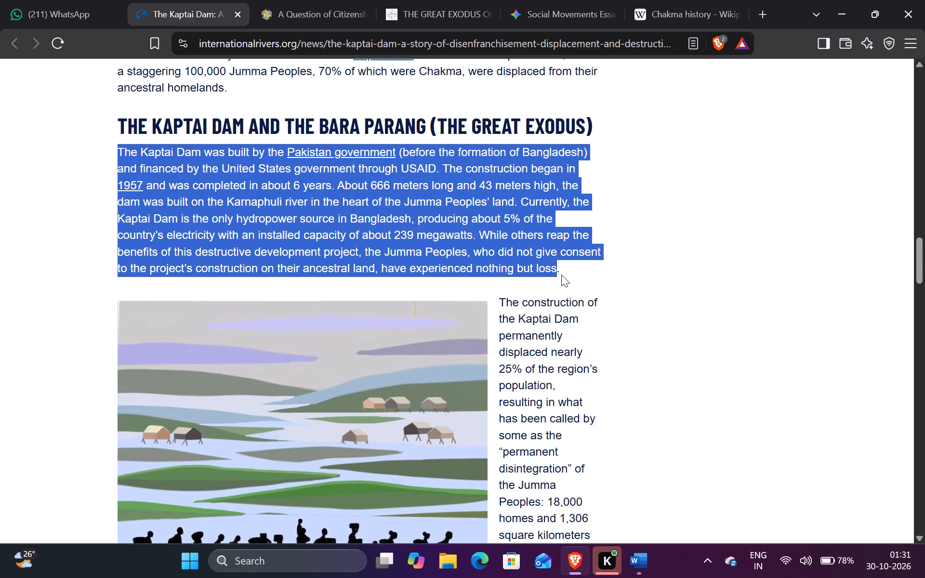
{"action": "key", "text": "ctrl+c"}
Switch to Word and paste the copied paragraph below the Kaptai Dam heading as plain text without its hyperlinks.
{"action": "left_click", "coordinate": [638, 567]}
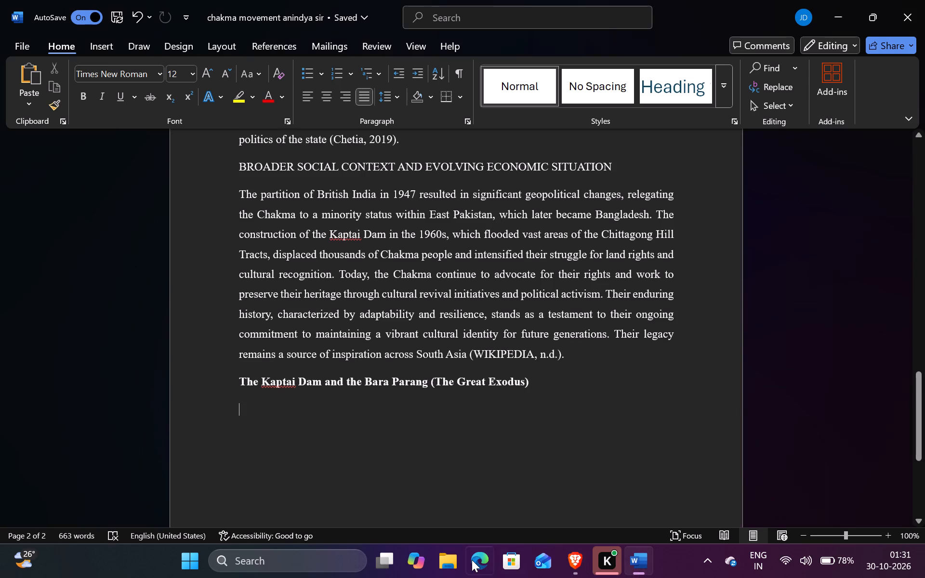
{"action": "left_click", "coordinate": [244, 406]}
{"action": "key", "text": "ctrl+v"}
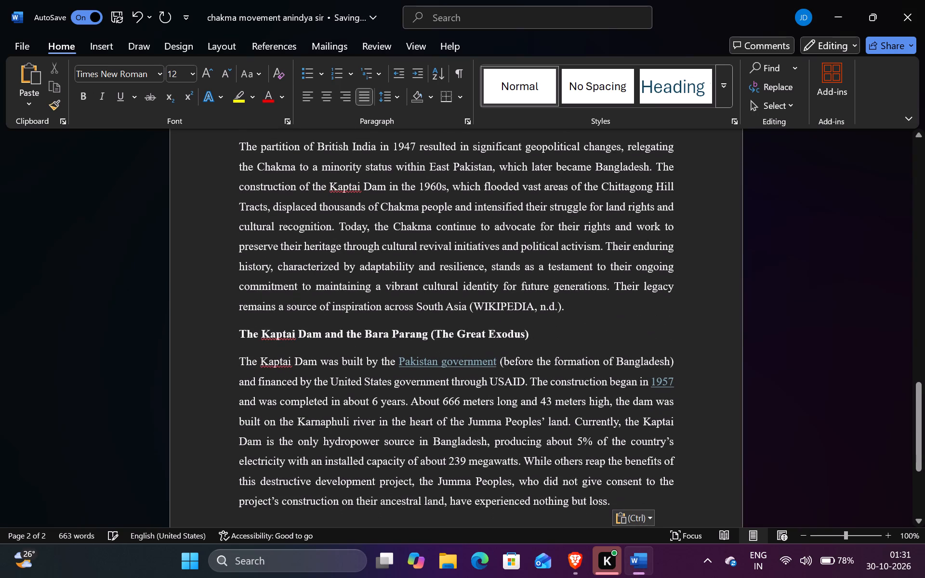
{"action": "left_click", "coordinate": [632, 521]}
{"action": "left_click", "coordinate": [688, 482]}
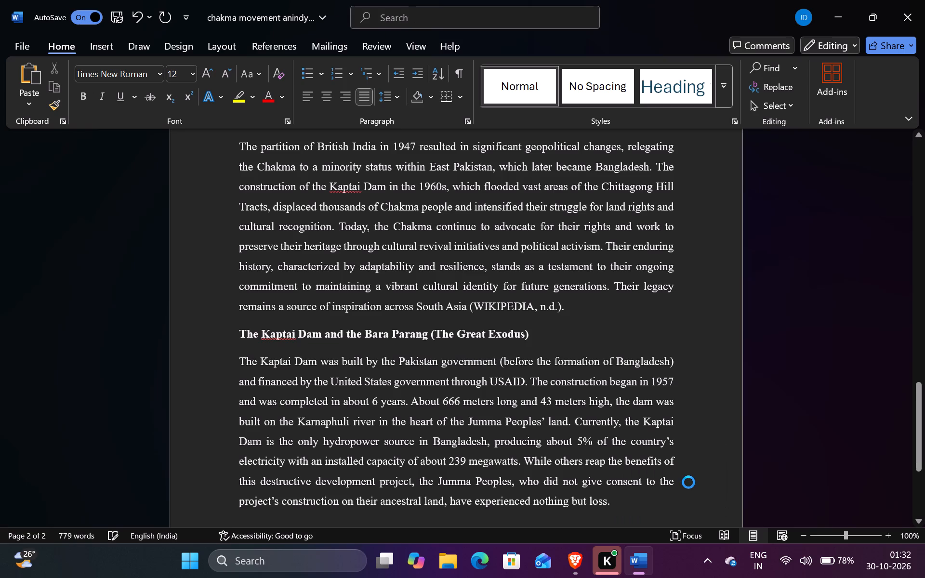
{"action": "left_click", "coordinate": [204, 390]}
{"action": "left_click", "coordinate": [244, 407]}
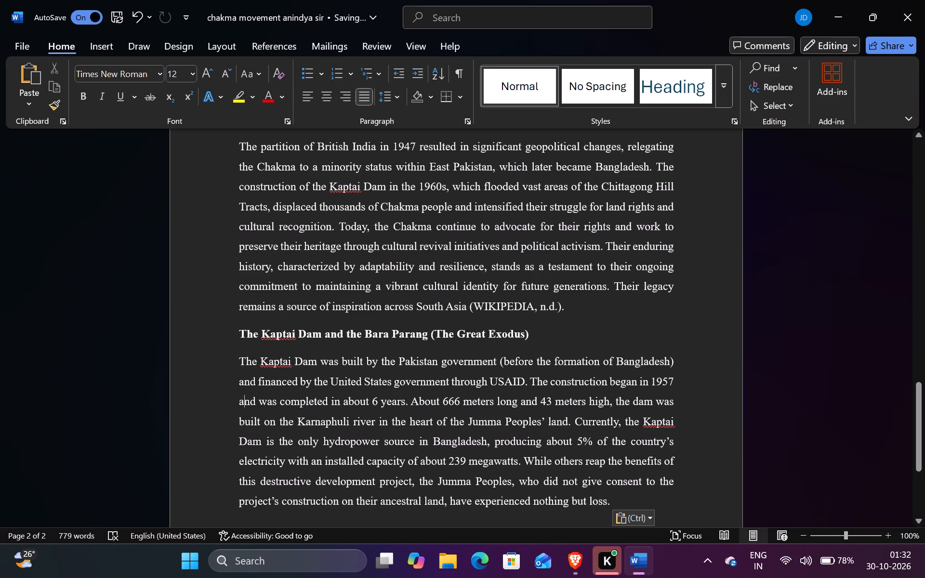
Change "Jumma Peoples’ land" to "Jumma People’s land" in the pasted Kaptai Dam paragraph.
{"action": "left_click", "coordinate": [547, 425]}
{"action": "key", "text": "BackSpace"}
{"action": "key", "text": "BackSpace"}
{"action": "key", "text": "BackSpace"}
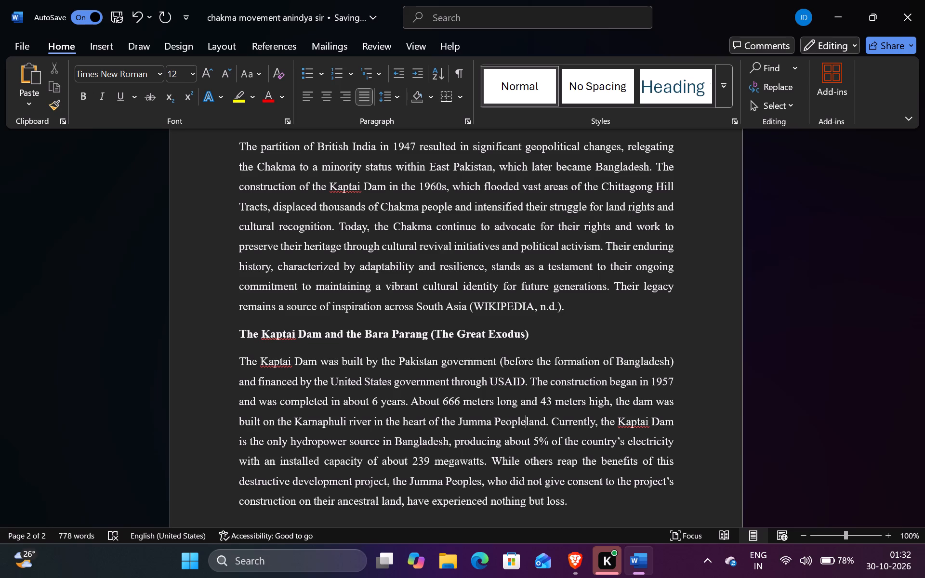
{"action": "key", "text": "apostrophe"}
{"action": "key", "text": "s"}
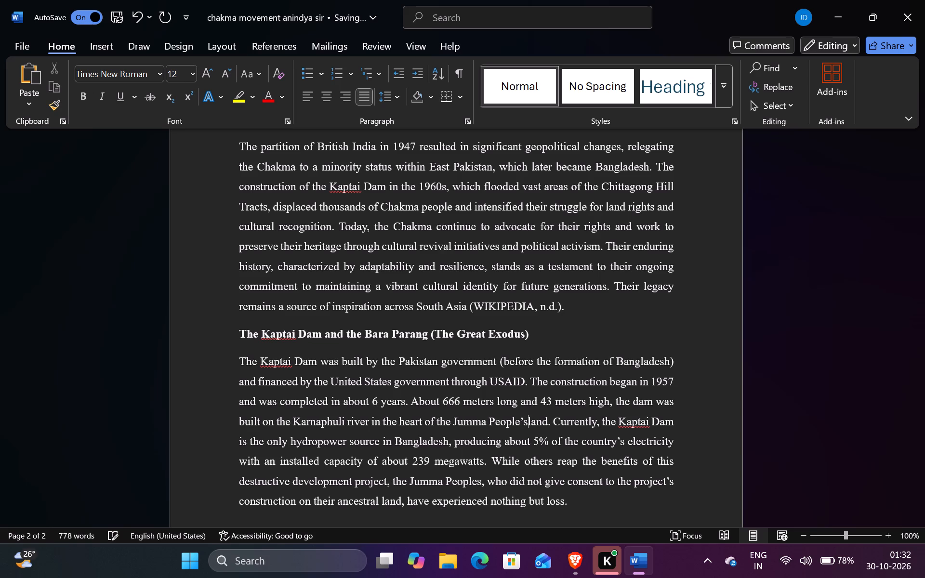
{"action": "key", "text": "space"}
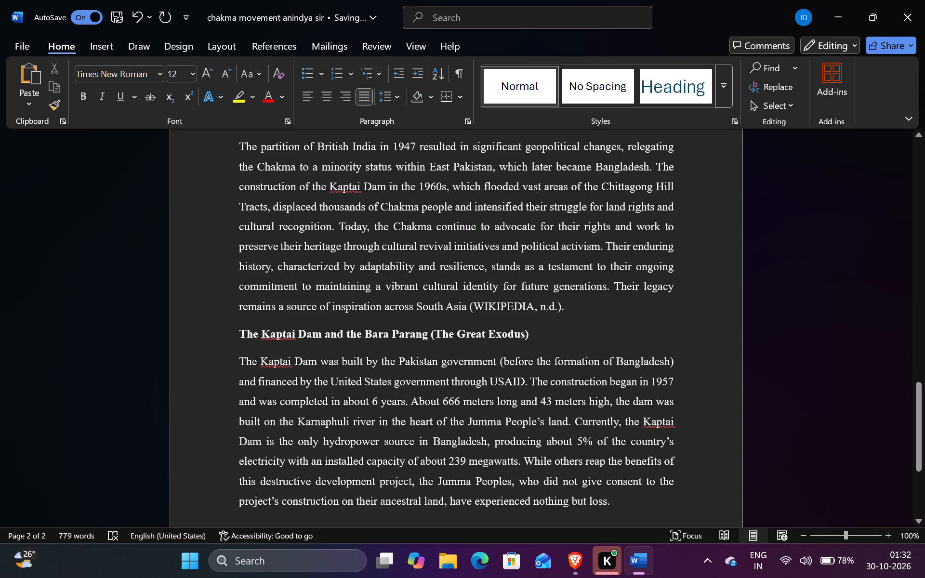
Check the word count of the text from the 1947 partition paragraph through the end of the Kaptai Dam paragraph.
{"action": "scroll", "coordinate": [581, 456], "scroll_direction": "down", "scroll_amount": 1}
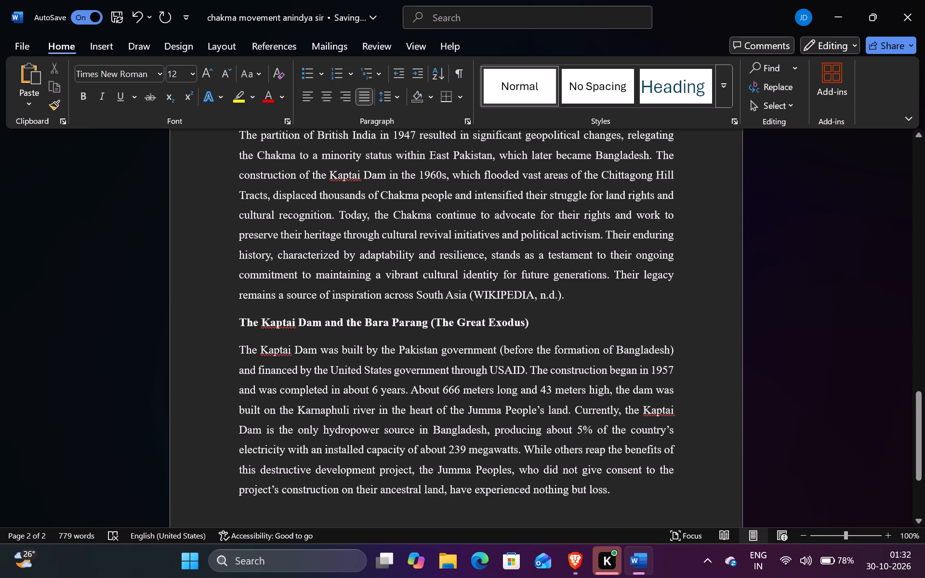
{"action": "scroll", "coordinate": [581, 456], "scroll_direction": "down", "scroll_amount": 1}
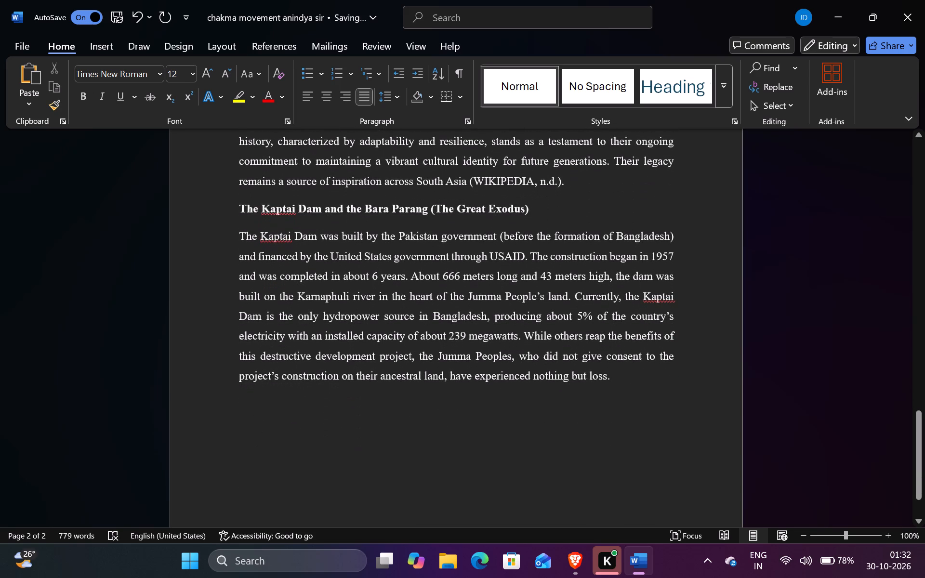
{"action": "scroll", "coordinate": [581, 456], "scroll_direction": "up", "scroll_amount": 1}
{"action": "scroll", "coordinate": [581, 456], "scroll_direction": "down", "scroll_amount": 1}
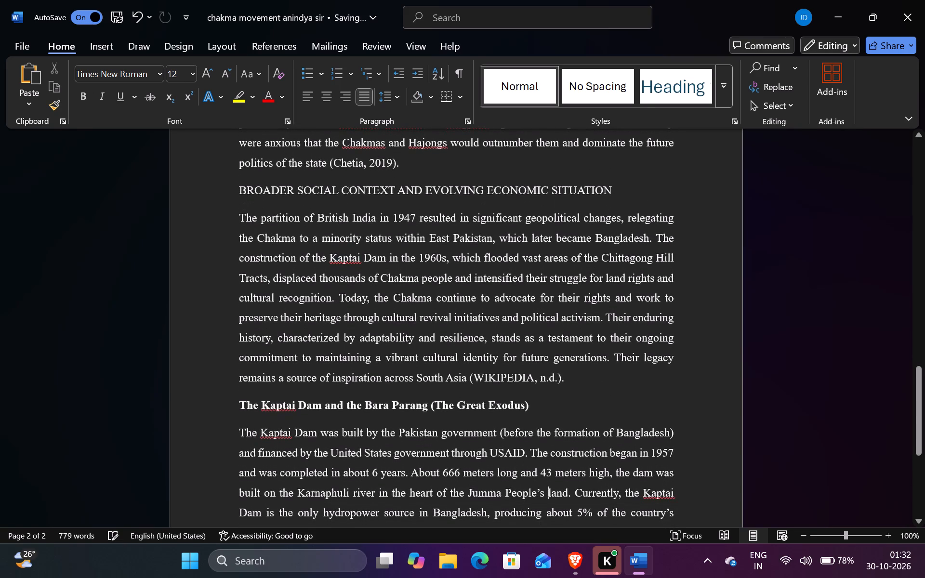
{"action": "left_click_drag", "start_coordinate": [238, 215], "coordinate": [582, 522]}
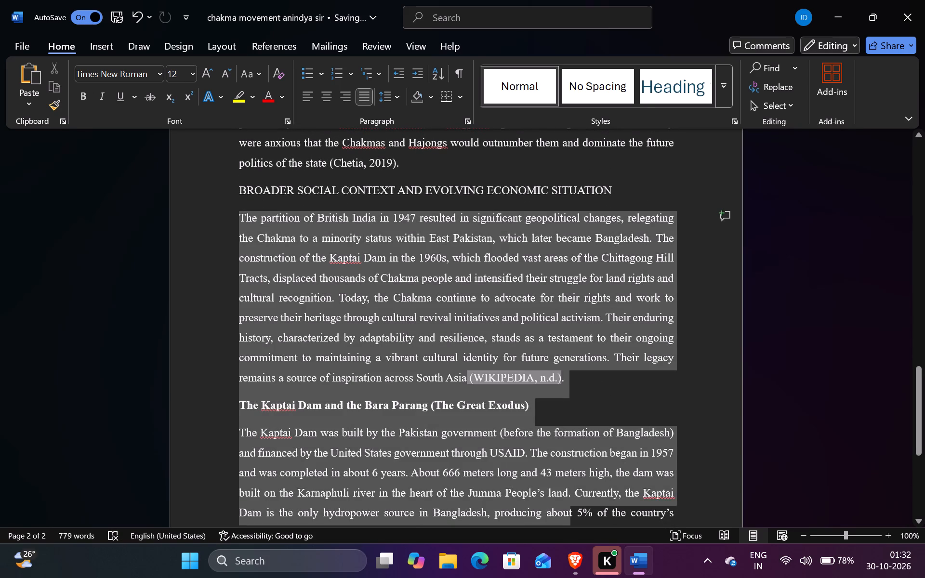
{"action": "left_click_drag", "start_coordinate": [582, 522], "coordinate": [580, 499]}
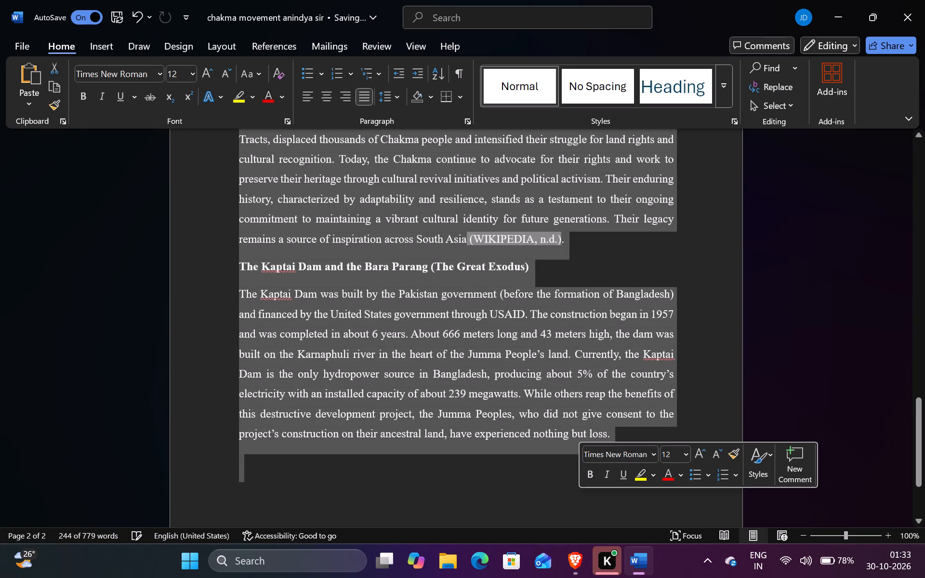
{"action": "left_click", "coordinate": [521, 485]}
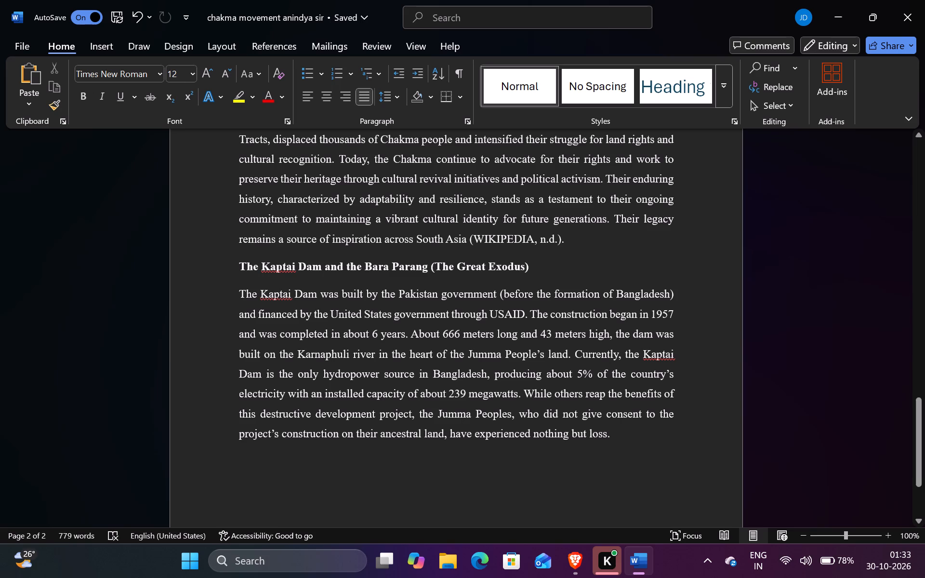
Switch to the browser and copy the International Rivers article's passage from "The construction of the Kaptai Dam" to "submerged in water.".
{"action": "scroll", "coordinate": [615, 435], "scroll_direction": "down", "scroll_amount": 1}
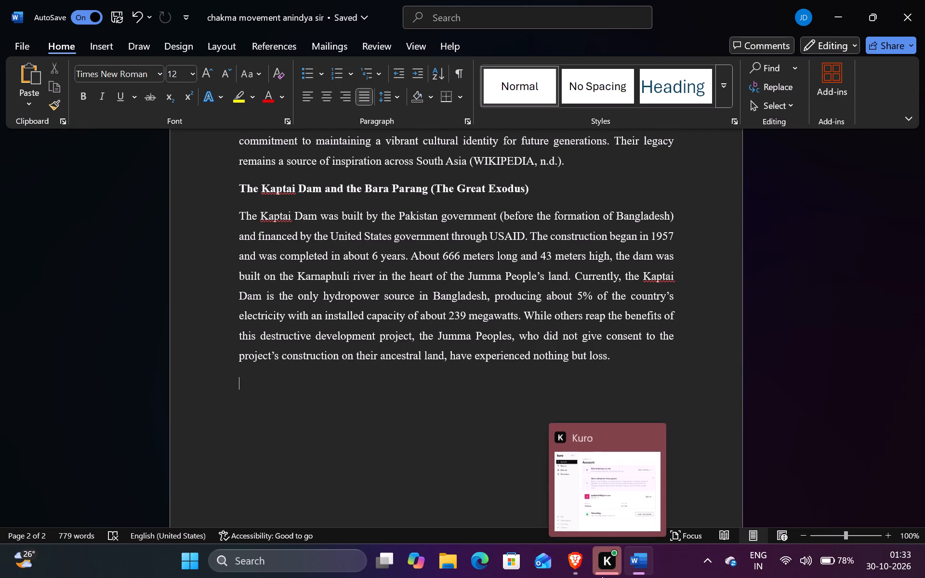
{"action": "left_click", "coordinate": [572, 565]}
{"action": "scroll", "coordinate": [552, 434], "scroll_direction": "down", "scroll_amount": 1}
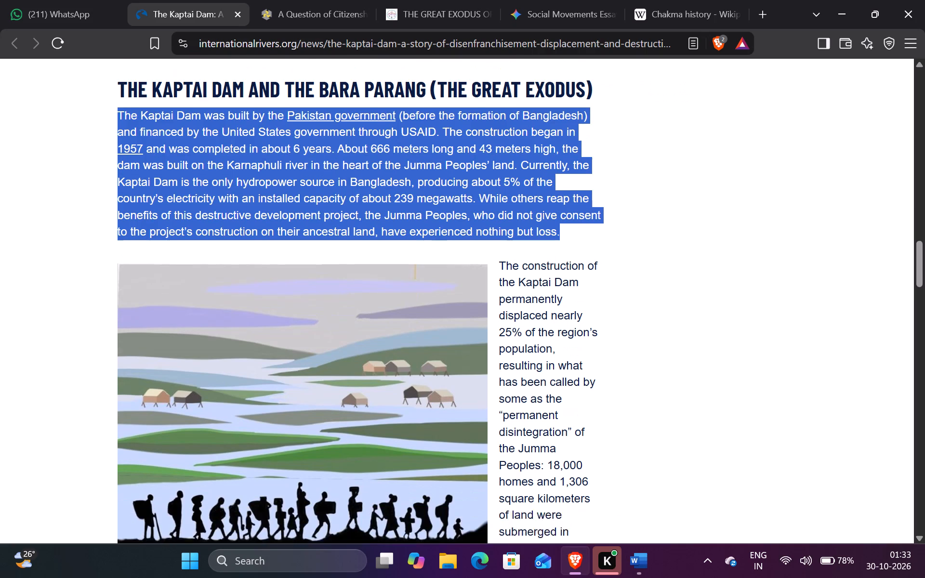
{"action": "scroll", "coordinate": [552, 434], "scroll_direction": "down", "scroll_amount": 1}
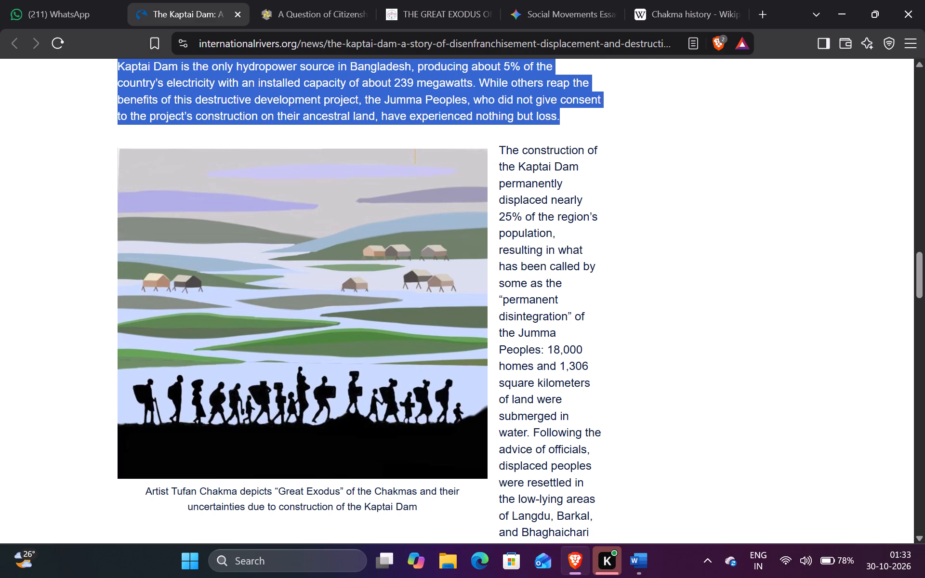
{"action": "left_click_drag", "start_coordinate": [500, 147], "coordinate": [523, 169]}
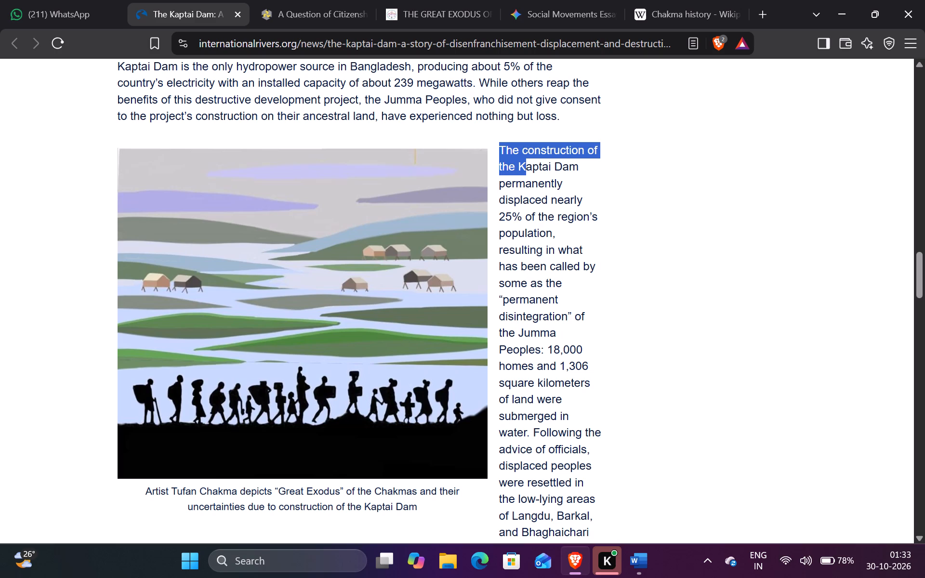
{"action": "left_click_drag", "start_coordinate": [523, 169], "coordinate": [541, 217]}
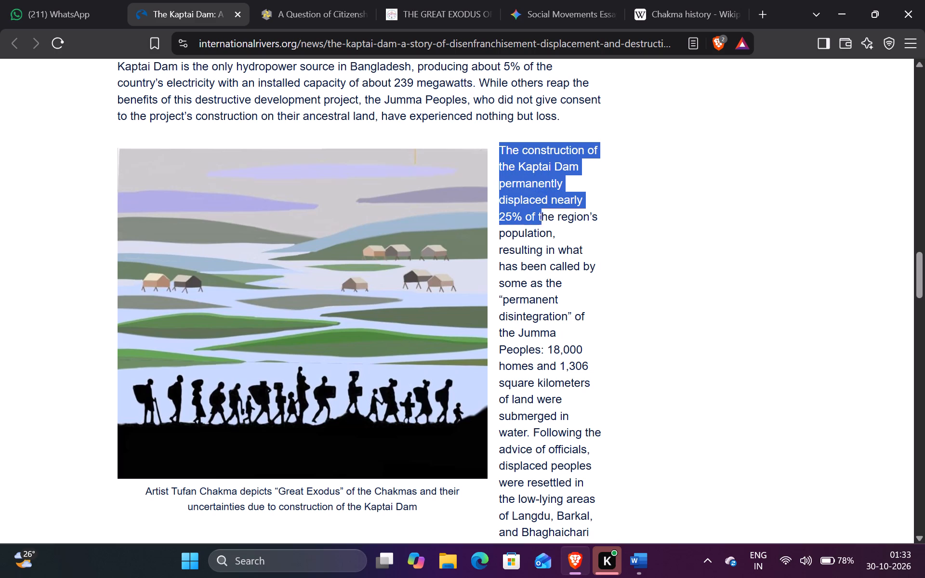
{"action": "left_click_drag", "start_coordinate": [541, 217], "coordinate": [564, 311]}
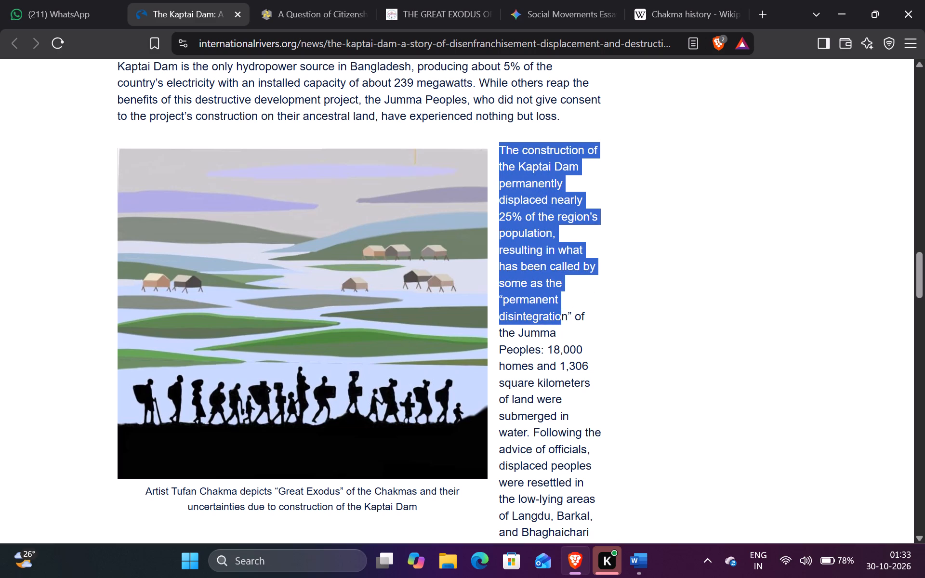
{"action": "left_click_drag", "start_coordinate": [564, 311], "coordinate": [558, 378]}
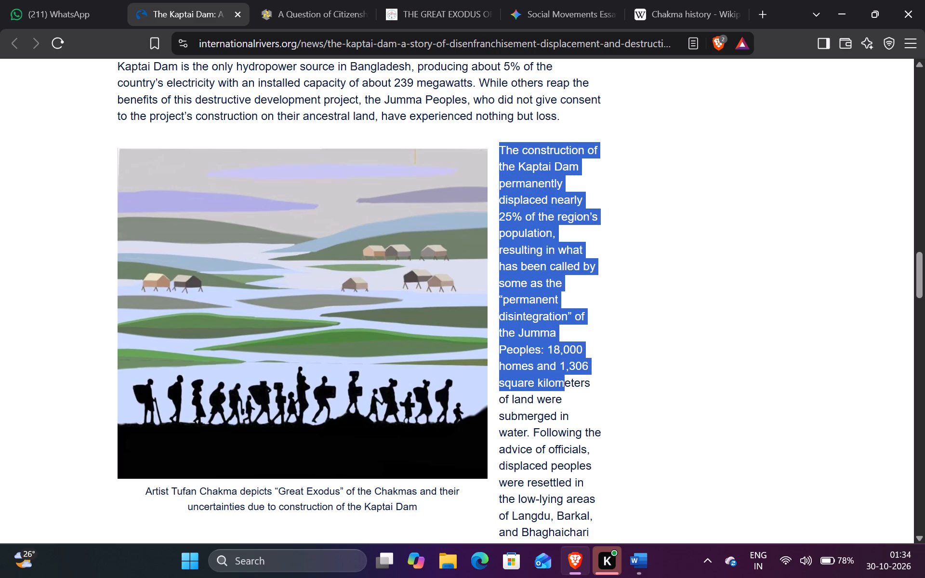
{"action": "left_click_drag", "start_coordinate": [558, 378], "coordinate": [539, 423]}
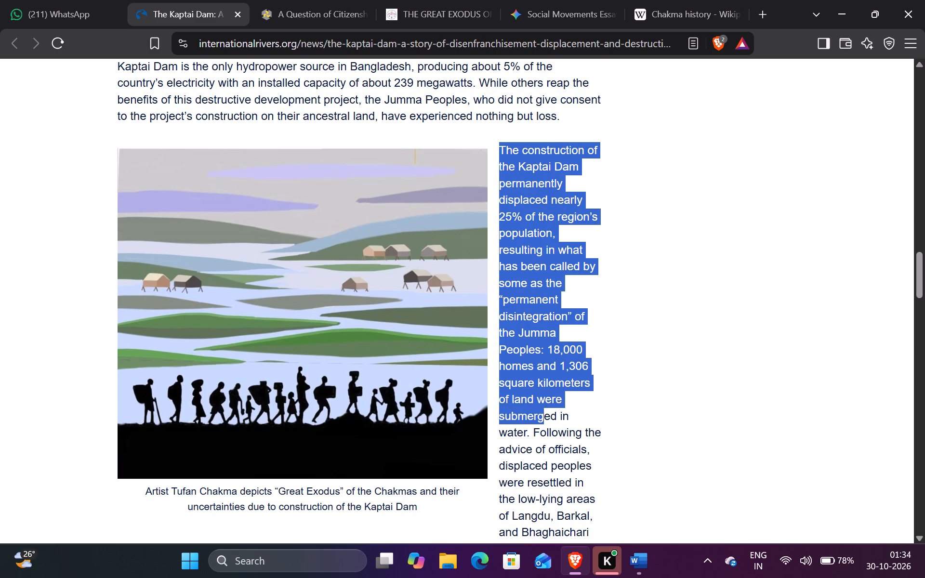
{"action": "left_click_drag", "start_coordinate": [539, 423], "coordinate": [529, 433]}
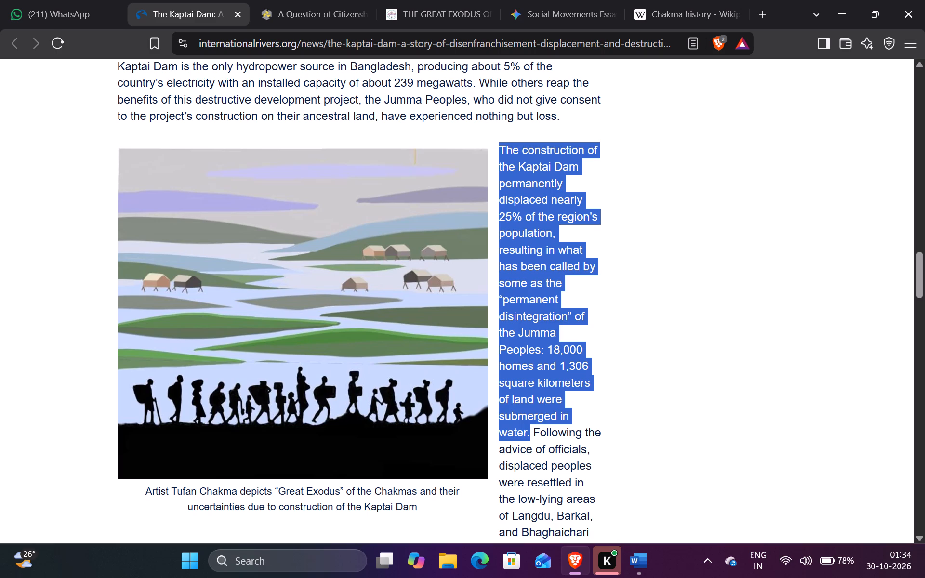
{"action": "key", "text": "ctrl+c"}
Switch to Word and append the copied passage to the end of the Kaptai Dam paragraph, keeping text only.
{"action": "left_click", "coordinate": [624, 565]}
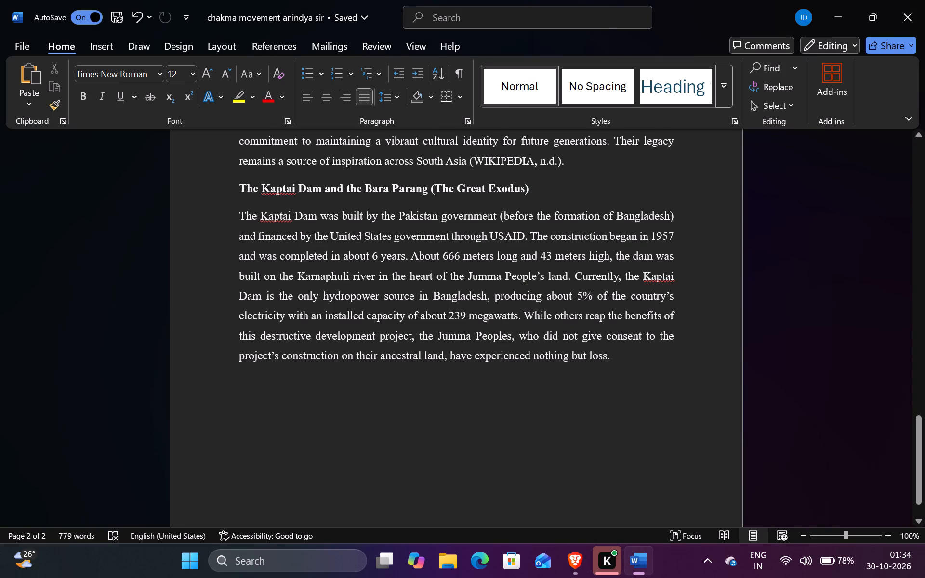
{"action": "left_click", "coordinate": [625, 356]}
{"action": "key", "text": "space"}
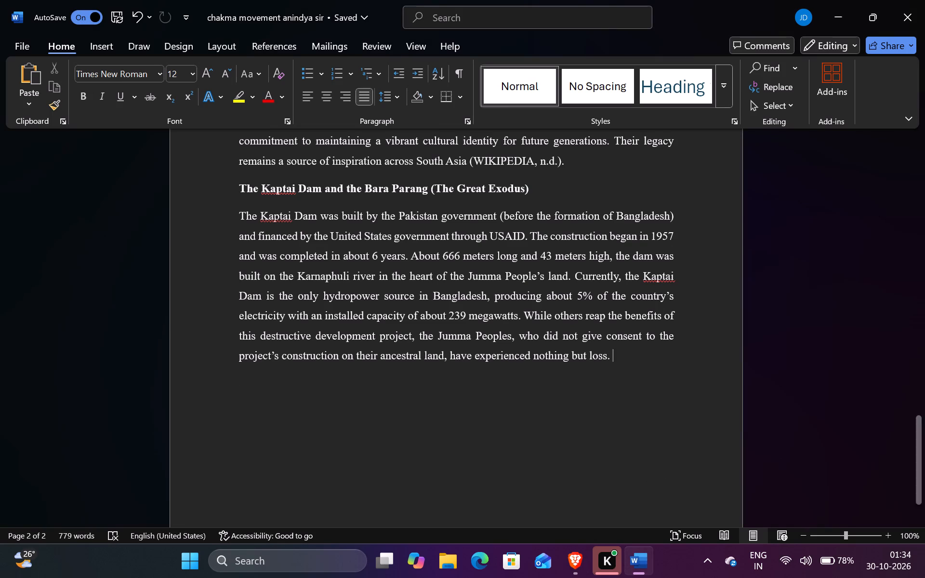
{"action": "key", "text": "ctrl+v"}
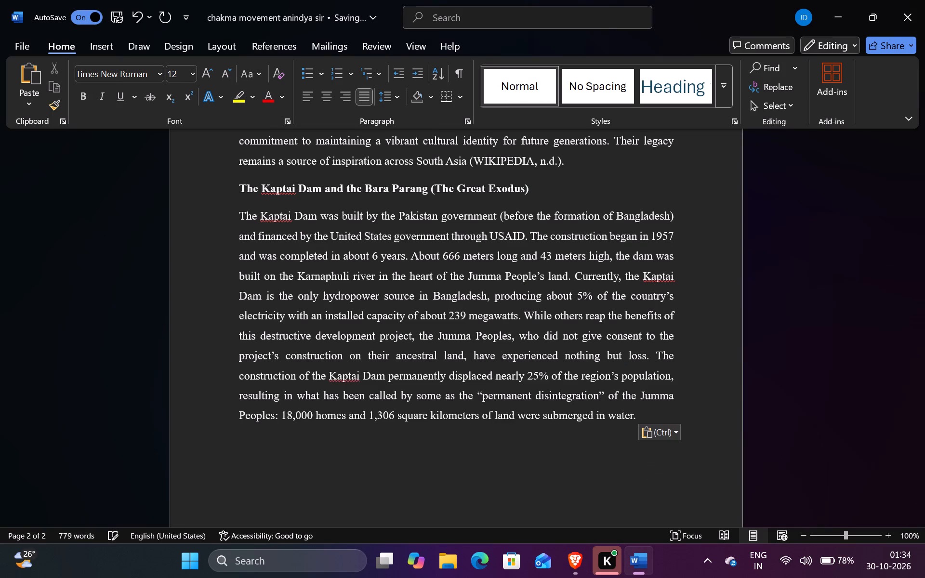
{"action": "left_click", "coordinate": [658, 435]}
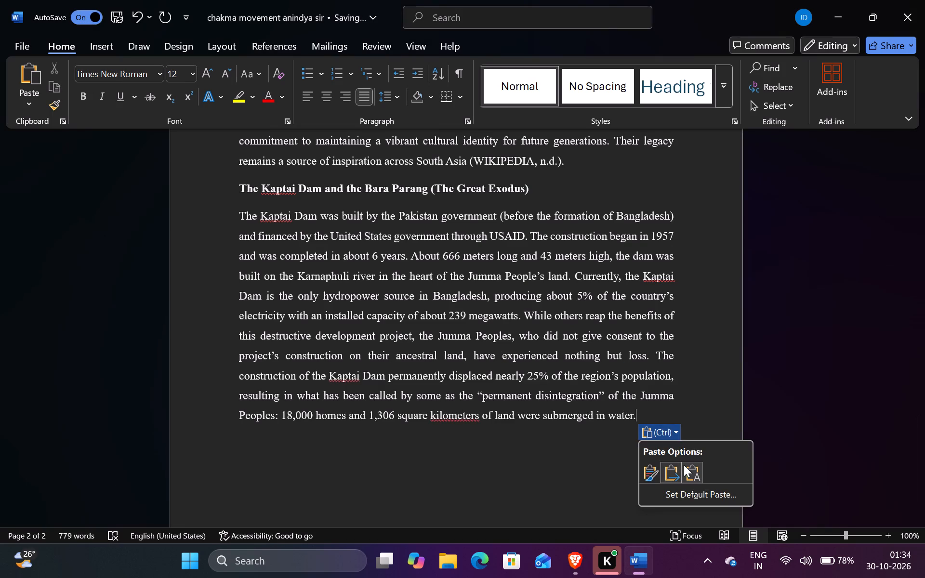
{"action": "left_click", "coordinate": [684, 465]}
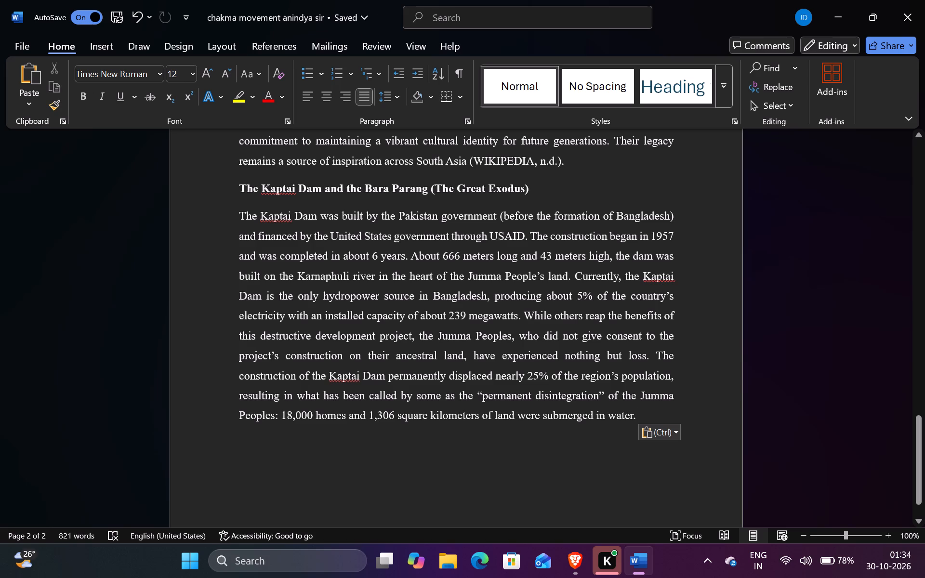
Replace the colon after "Jumma Peoples" with a comma, before "18,000 homes", in the pasted passage.
{"action": "left_click", "coordinate": [280, 415]}
{"action": "key", "text": "BackSpace"}
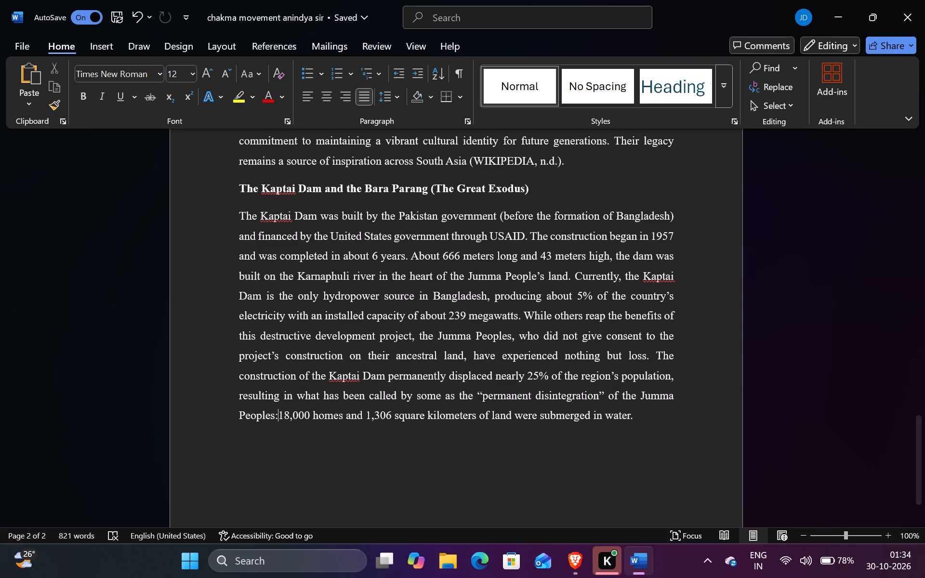
{"action": "key", "text": "BackSpace"}
{"action": "key", "text": "comma"}
{"action": "key", "text": "space"}
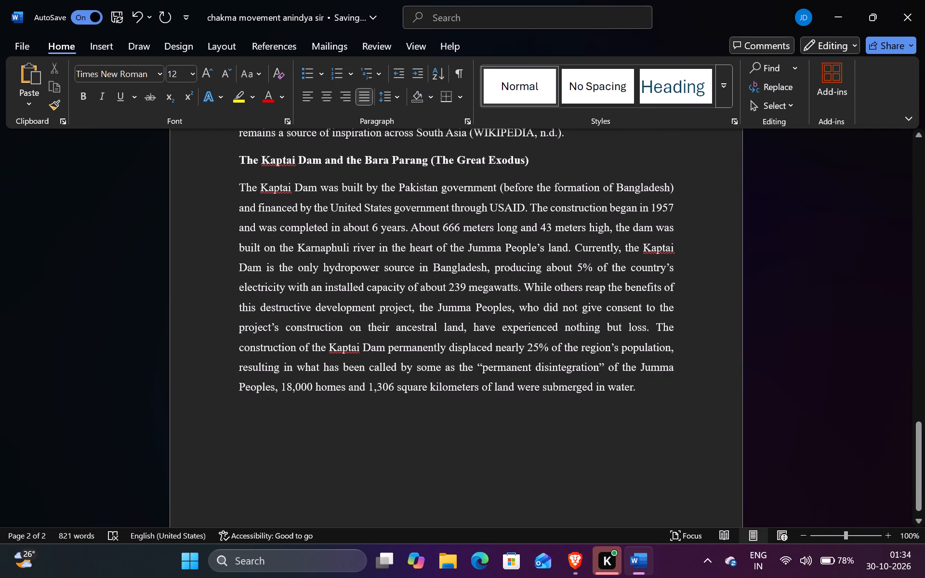
Consult the article's resettlement passage and start a new sentence after "submerged in water." reading "With the advice of the officials".
{"action": "left_click", "coordinate": [643, 391]}
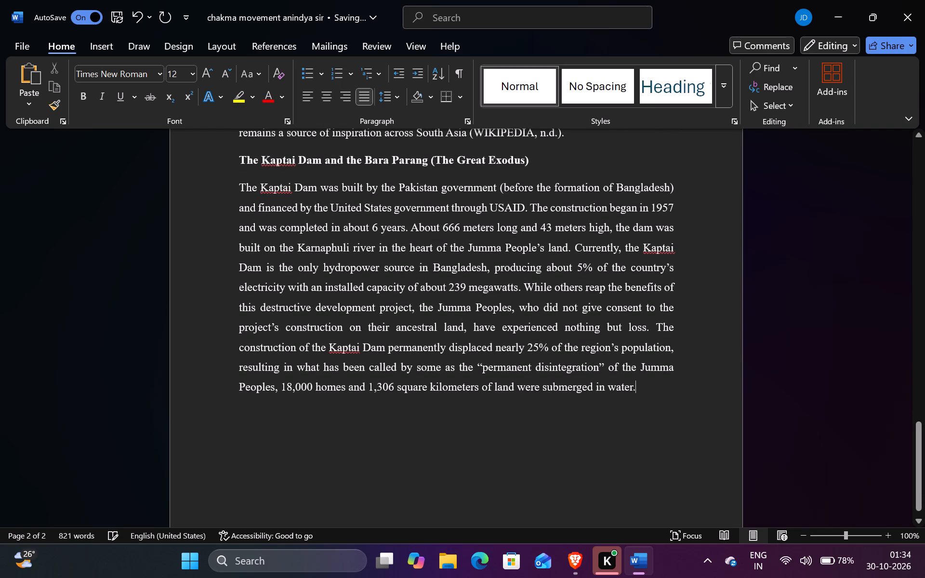
{"action": "key", "text": "space"}
{"action": "left_click", "coordinate": [643, 391]}
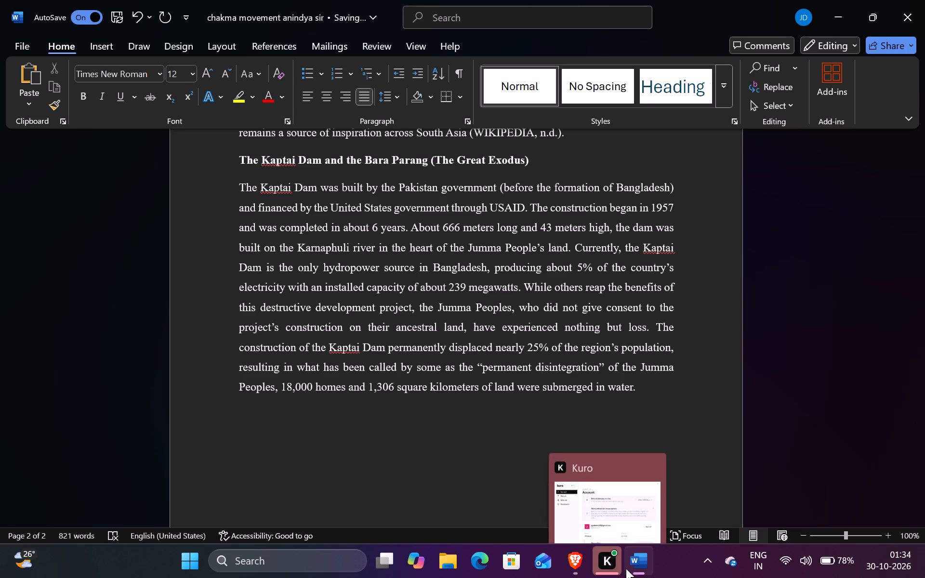
{"action": "left_click", "coordinate": [577, 557]}
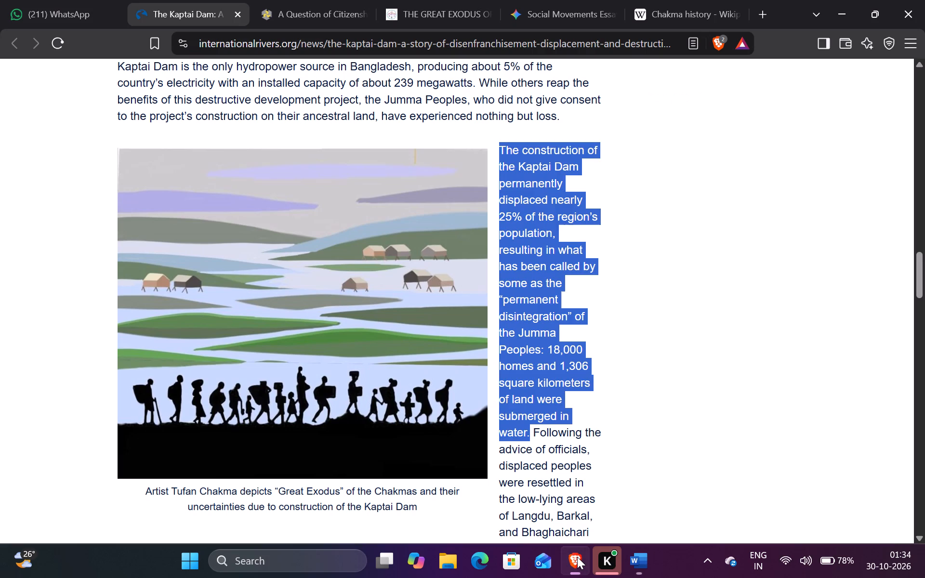
{"action": "scroll", "coordinate": [568, 492], "scroll_direction": "down", "scroll_amount": 2}
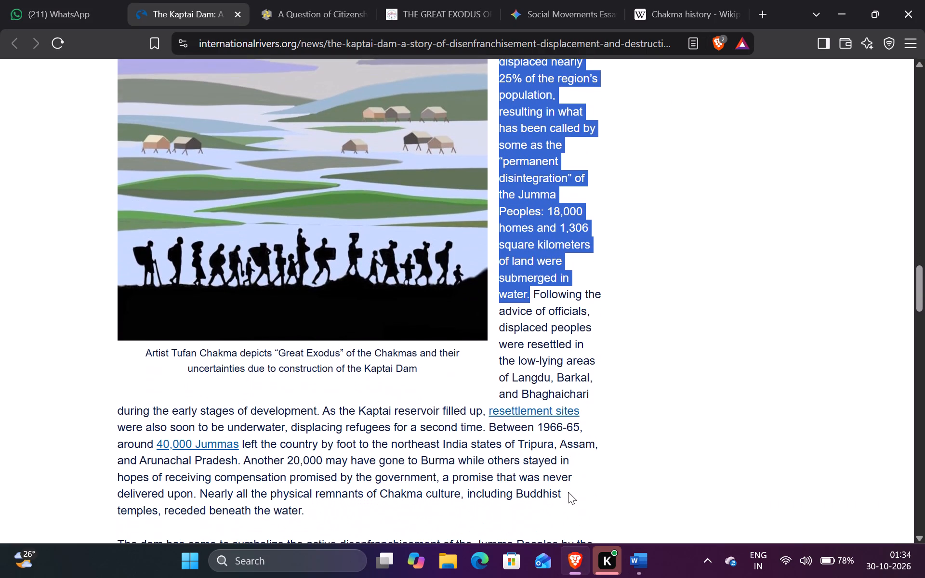
{"action": "scroll", "coordinate": [568, 492], "scroll_direction": "down", "scroll_amount": 3}
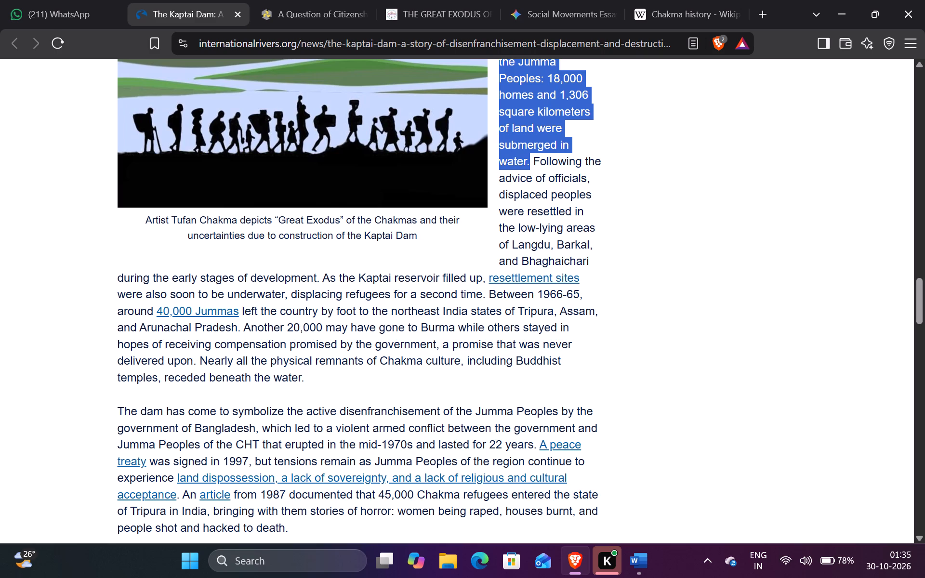
{"action": "left_click", "coordinate": [643, 566]}
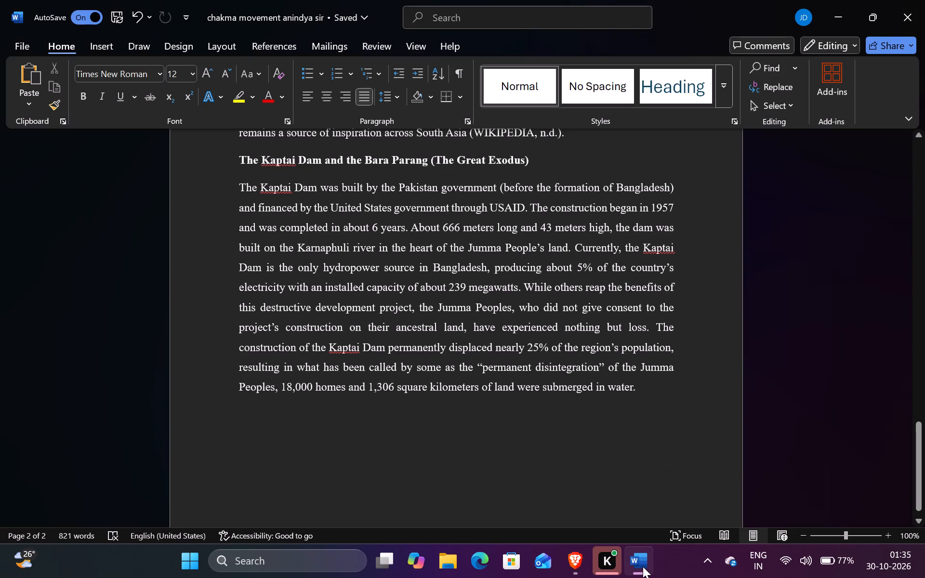
{"action": "key", "text": "w"}
{"action": "type", "text": "ith"}
{"action": "key", "text": "space"}
{"action": "type", "text": "the ad"}
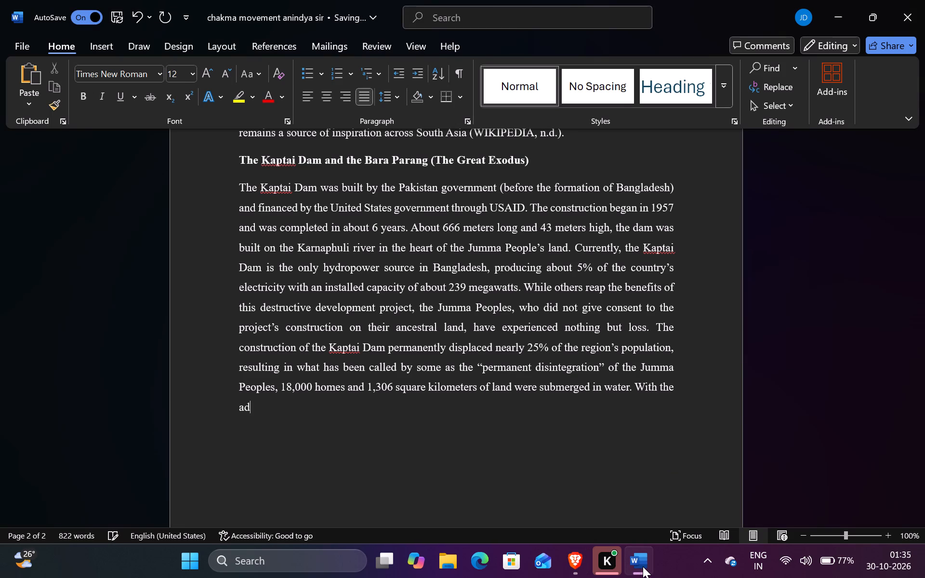
{"action": "type", "text": "vice of the"}
{"action": "key", "text": "space"}
{"action": "type", "text": "officials"}
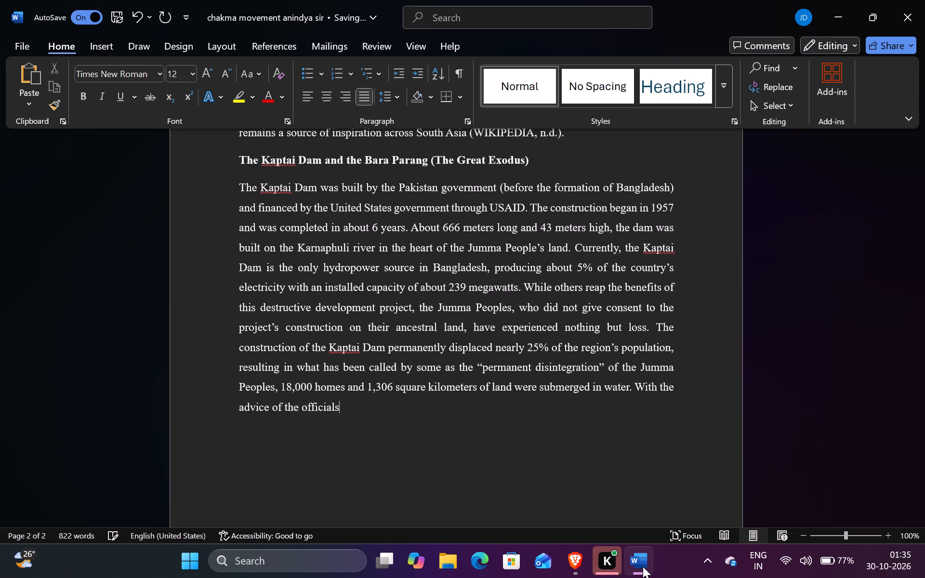
{"action": "key", "text": "space"}
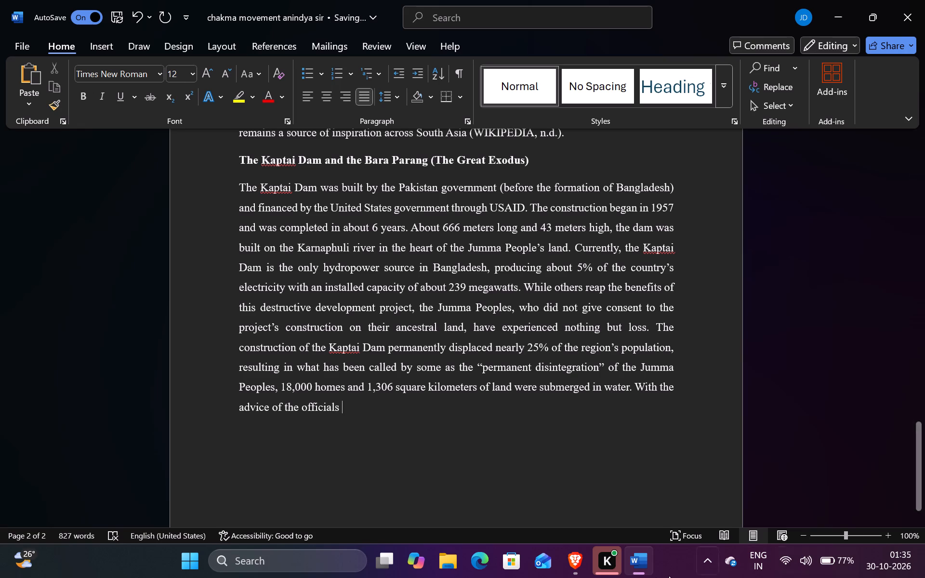
Consult the article's resettlement passage and complete the sentence after "With the advice of the officials" with "displaced peoples were resettled in the low lying areas of that area.".
{"action": "left_click", "coordinate": [571, 567]}
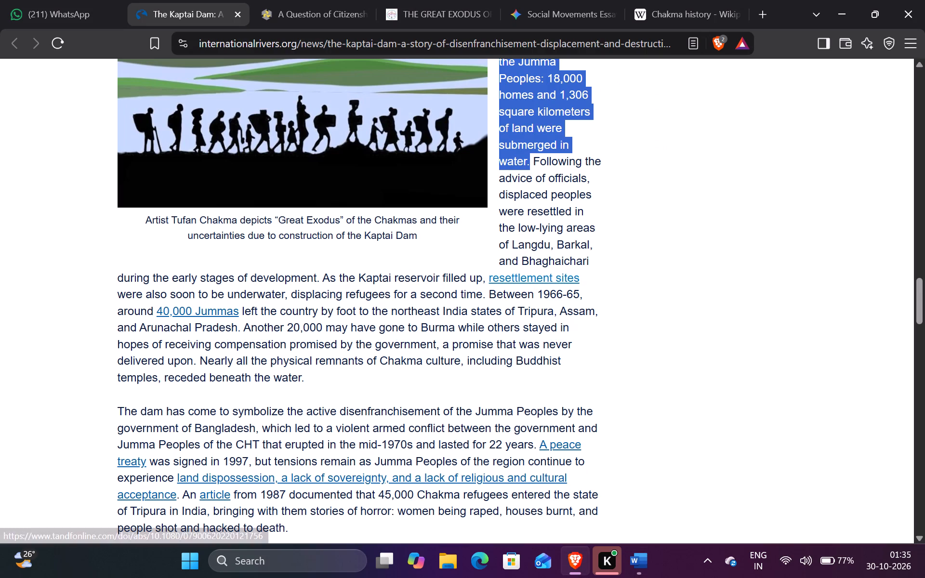
{"action": "left_click", "coordinate": [631, 560]}
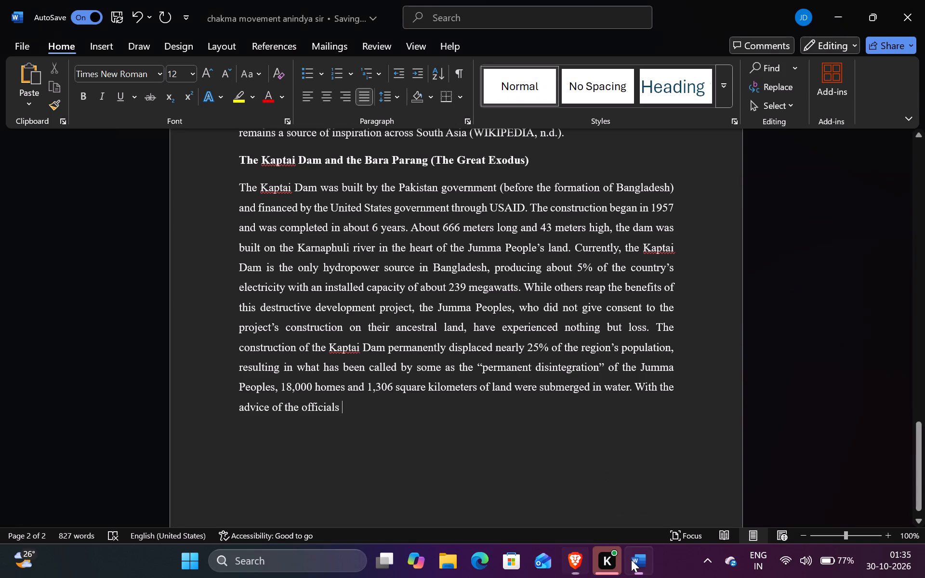
{"action": "type", "text": "displaced"}
{"action": "key", "text": "space"}
{"action": "type", "text": "pe"}
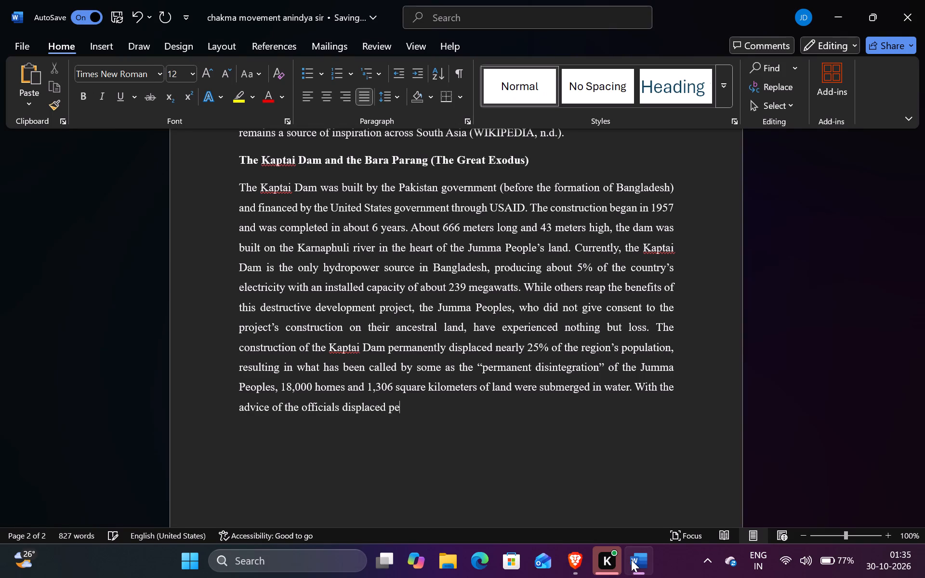
{"action": "type", "text": "oples wew"}
{"action": "key", "text": "BackSpace"}
{"action": "key", "text": "e"}
{"action": "key", "text": "BackSpace"}
{"action": "type", "text": "rw"}
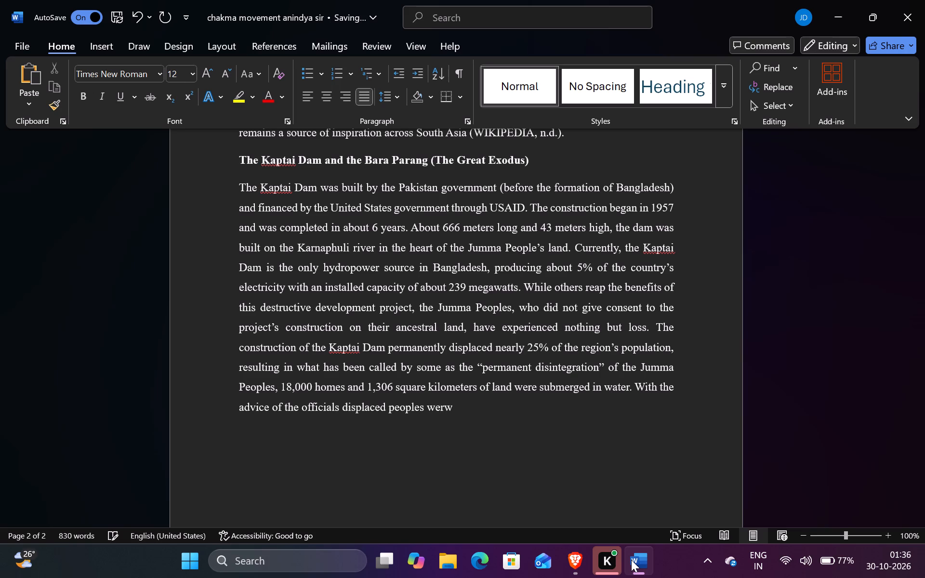
{"action": "left_click", "coordinate": [576, 566]}
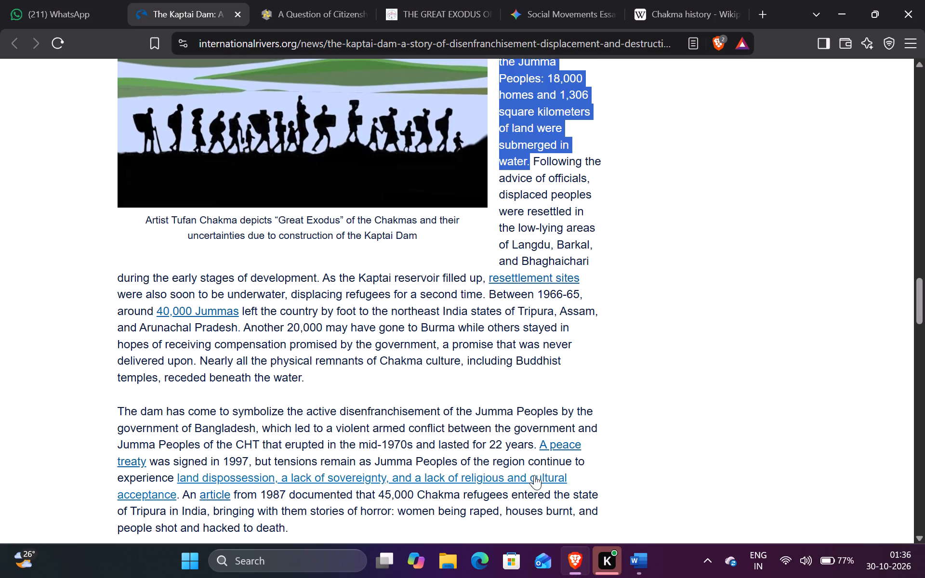
{"action": "left_click", "coordinate": [628, 566]}
{"action": "key", "text": "BackSpace"}
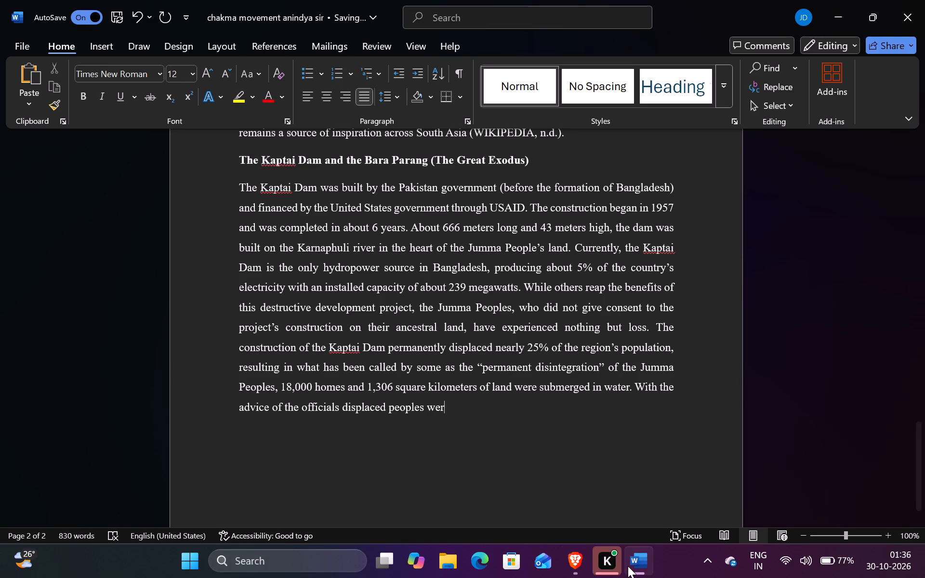
{"action": "type", "text": "e res"}
{"action": "key", "text": "s"}
{"action": "key", "text": "e"}
{"action": "key", "text": "BackSpace"}
{"action": "key", "text": "BackSpace"}
{"action": "type", "text": "ett"}
{"action": "type", "text": "led in the lo"}
{"action": "type", "text": "w l"}
{"action": "type", "text": "ying areas"}
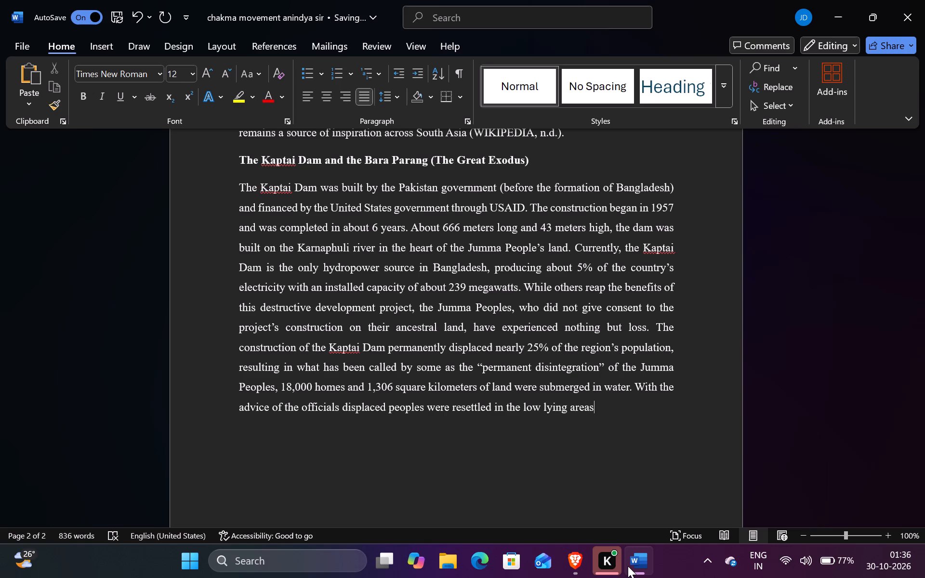
{"action": "key", "text": "space"}
{"action": "type", "text": "o"}
{"action": "type", "text": "f that area"}
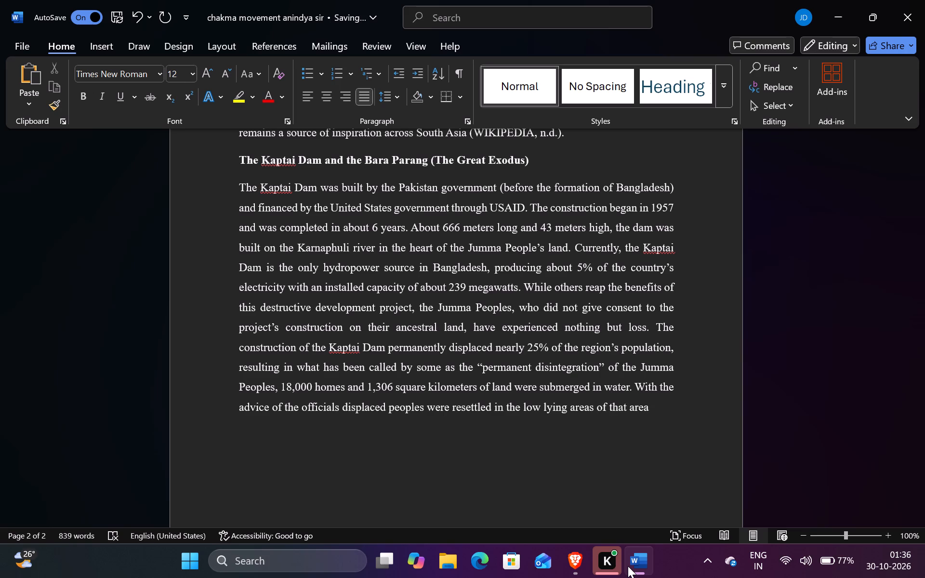
{"action": "type", "text": "."}
{"action": "key", "text": "space"}
Switch to the browser and copy the article's passage from "As the Kaptai reservoir filled up" to "receded beneath the water.".
{"action": "left_click", "coordinate": [565, 568]}
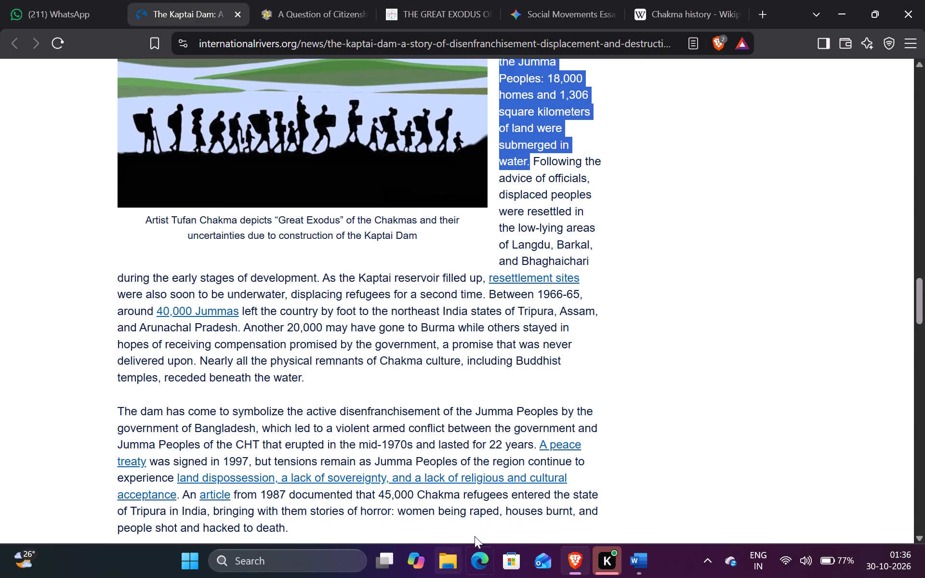
{"action": "left_click", "coordinate": [632, 561]}
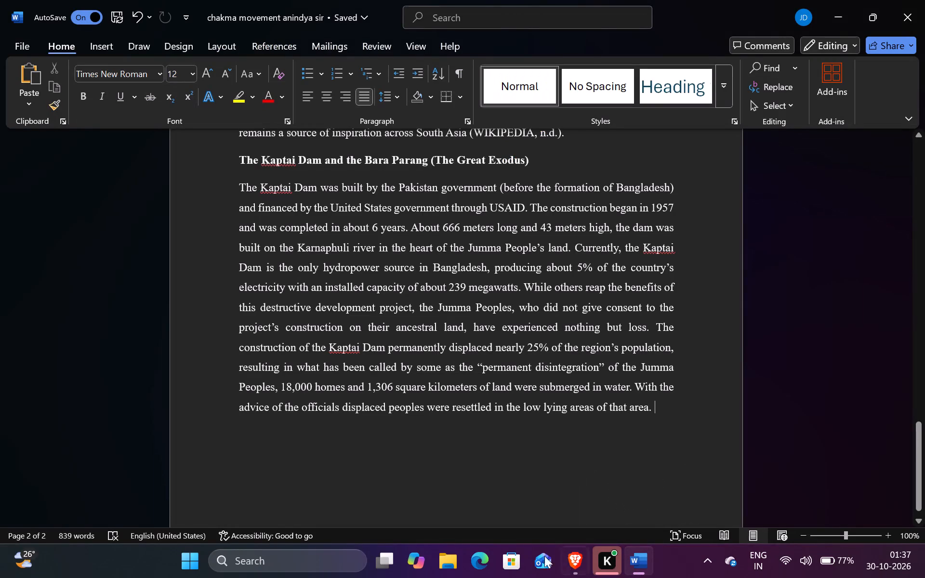
{"action": "left_click", "coordinate": [585, 560]}
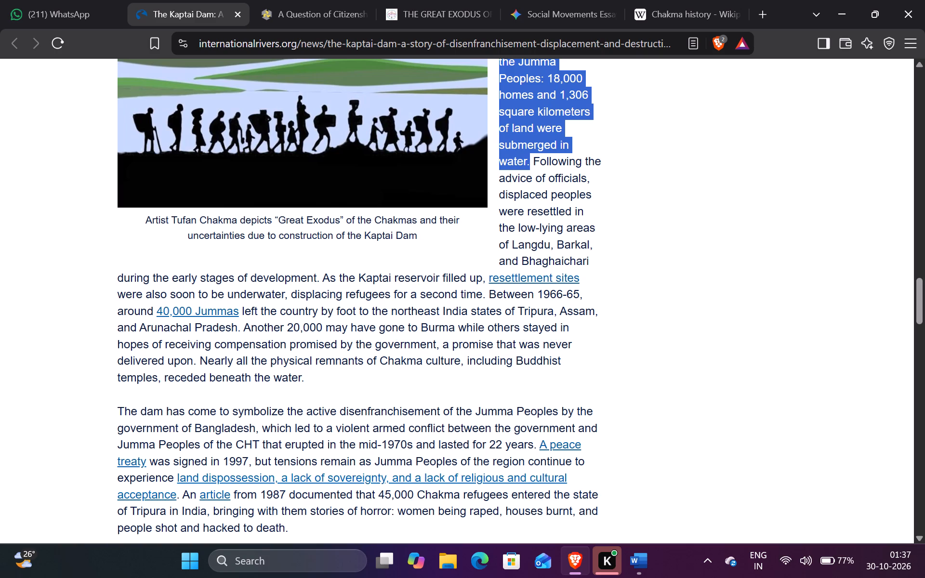
{"action": "left_click_drag", "start_coordinate": [322, 277], "coordinate": [576, 285]}
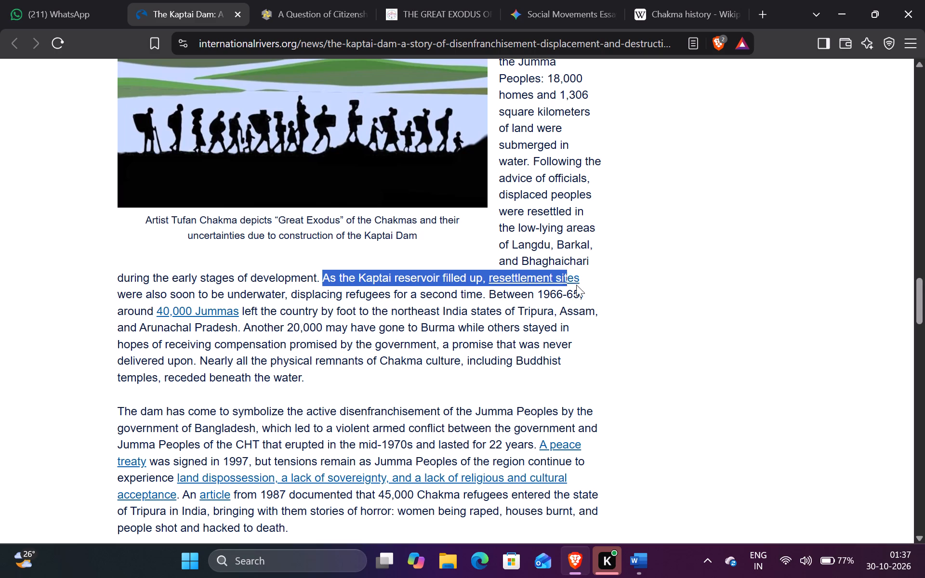
{"action": "left_click_drag", "start_coordinate": [576, 285], "coordinate": [476, 305]}
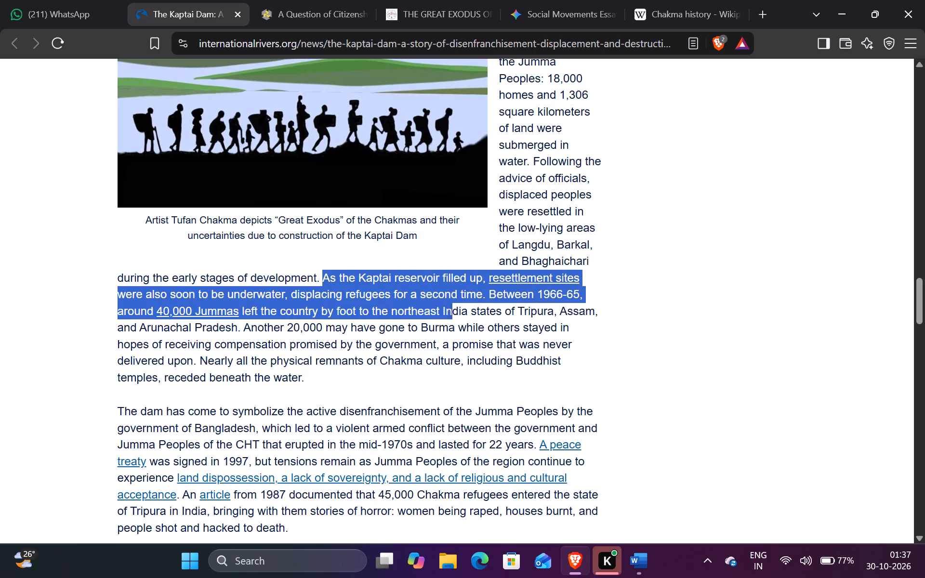
{"action": "left_click_drag", "start_coordinate": [476, 305], "coordinate": [302, 324]}
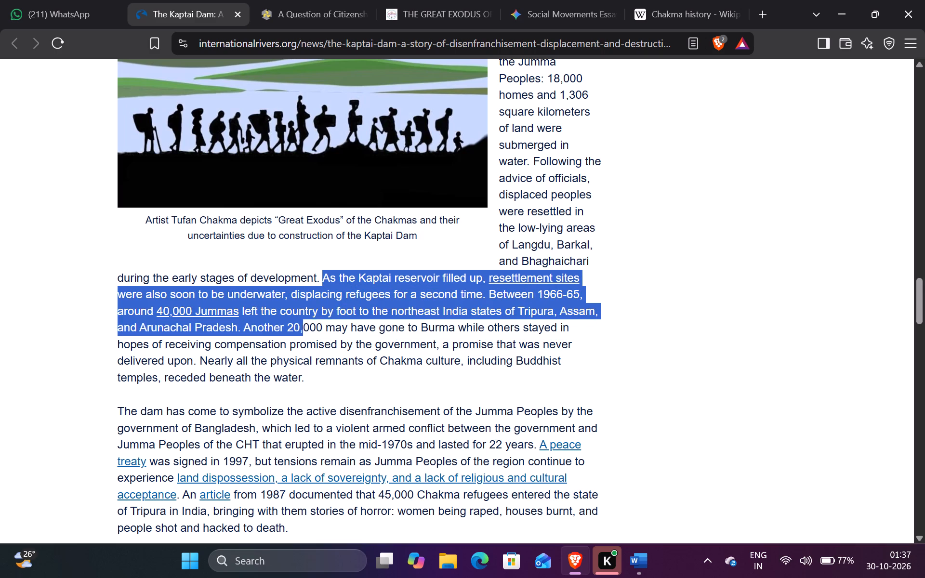
{"action": "left_click_drag", "start_coordinate": [302, 324], "coordinate": [403, 325]}
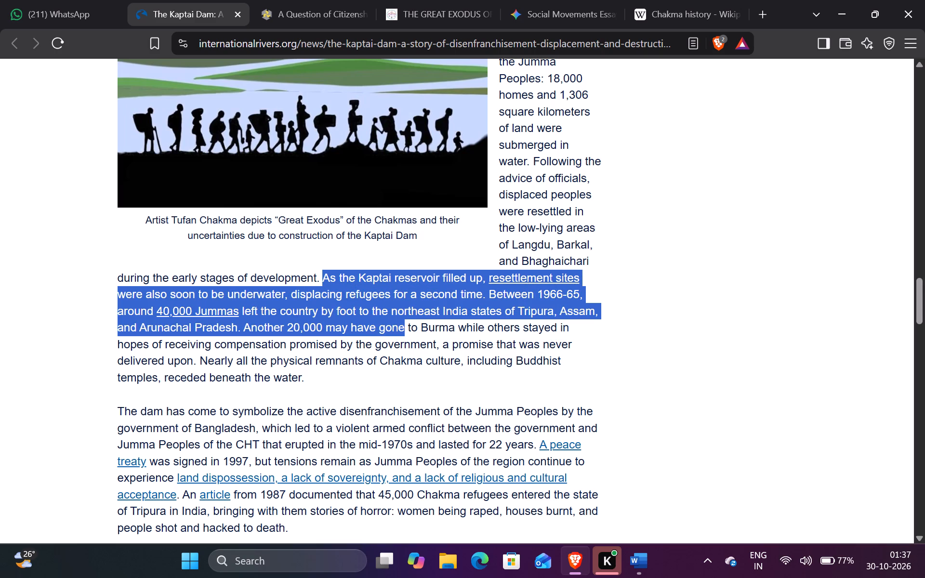
{"action": "left_click_drag", "start_coordinate": [403, 325], "coordinate": [366, 339]}
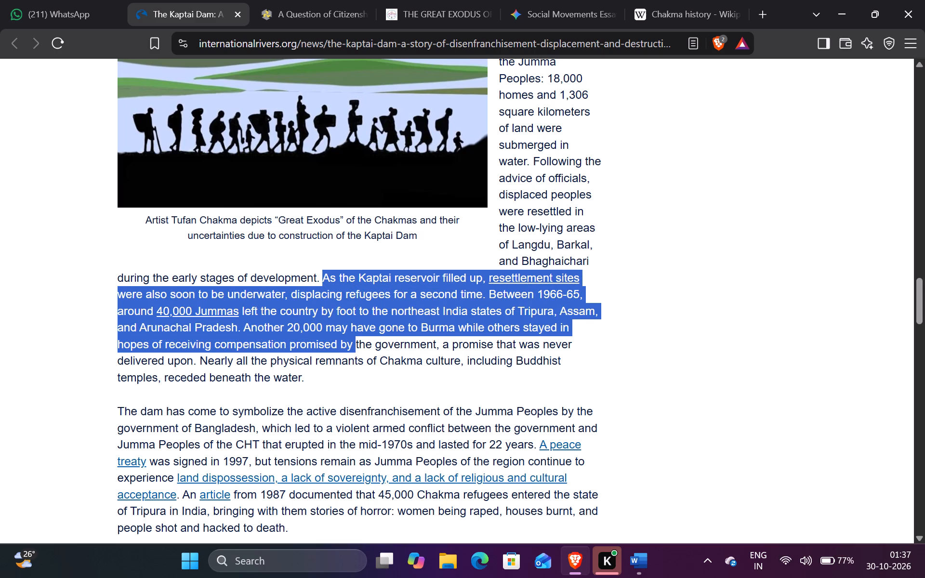
{"action": "left_click_drag", "start_coordinate": [366, 339], "coordinate": [234, 358]}
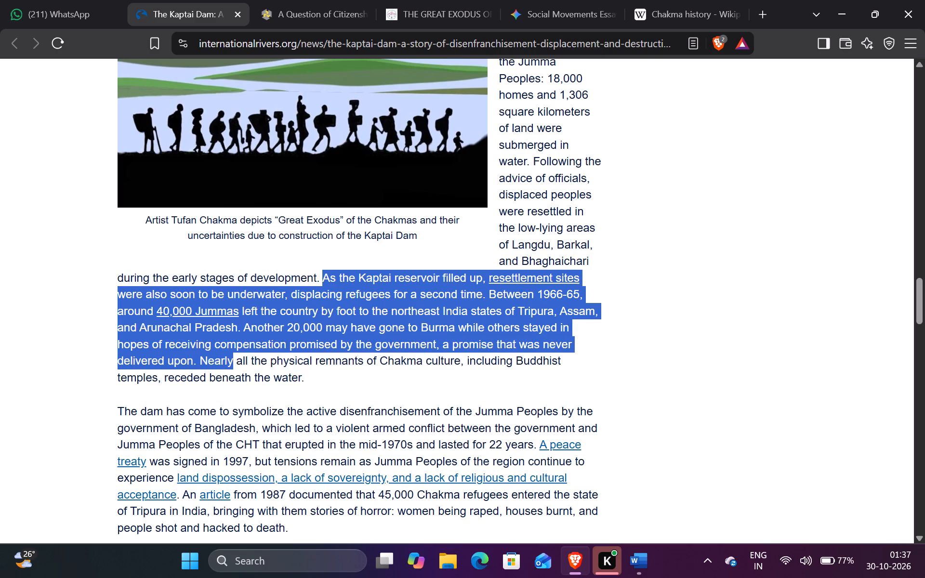
{"action": "left_click_drag", "start_coordinate": [234, 358], "coordinate": [383, 359]}
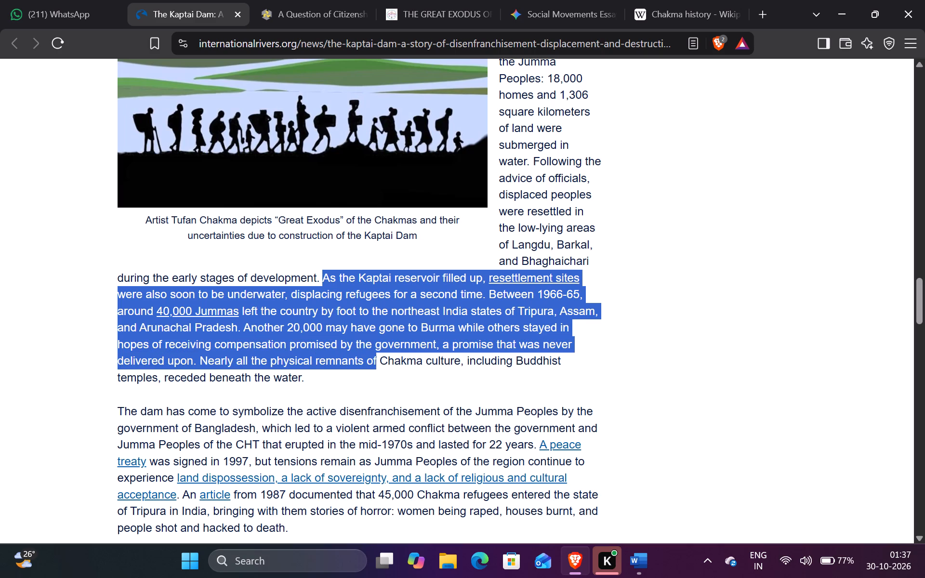
{"action": "left_click_drag", "start_coordinate": [383, 359], "coordinate": [227, 364]}
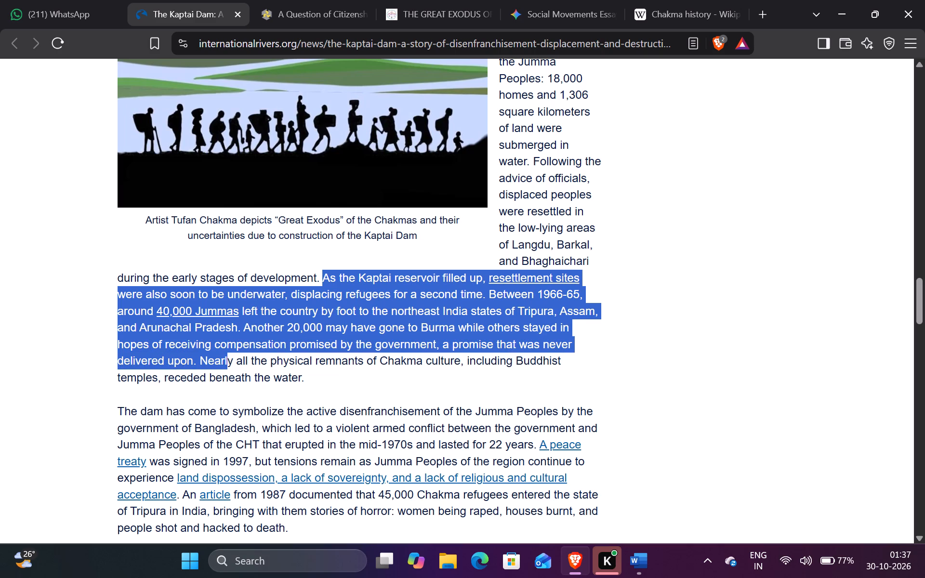
{"action": "left_click_drag", "start_coordinate": [227, 364], "coordinate": [309, 375]}
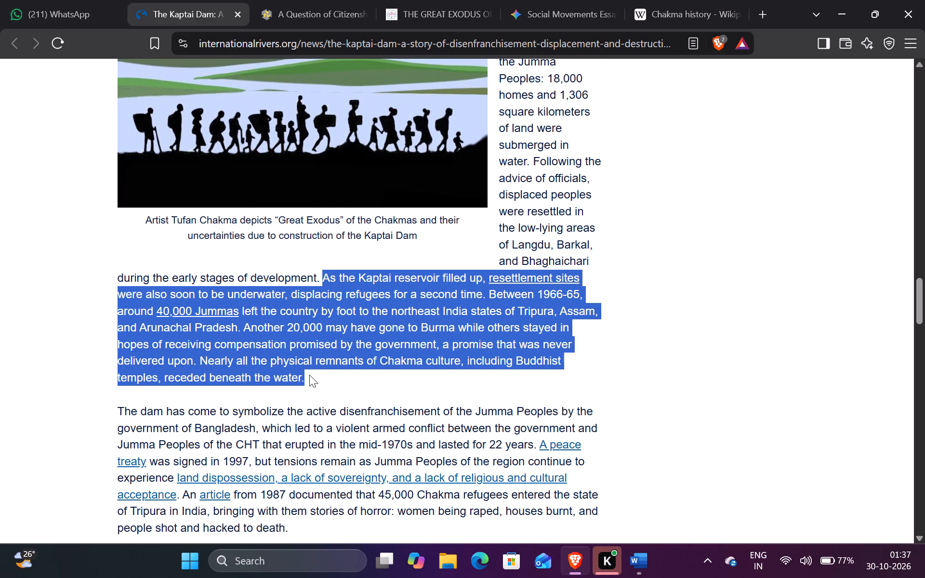
{"action": "left_click_drag", "start_coordinate": [309, 375], "coordinate": [206, 385]}
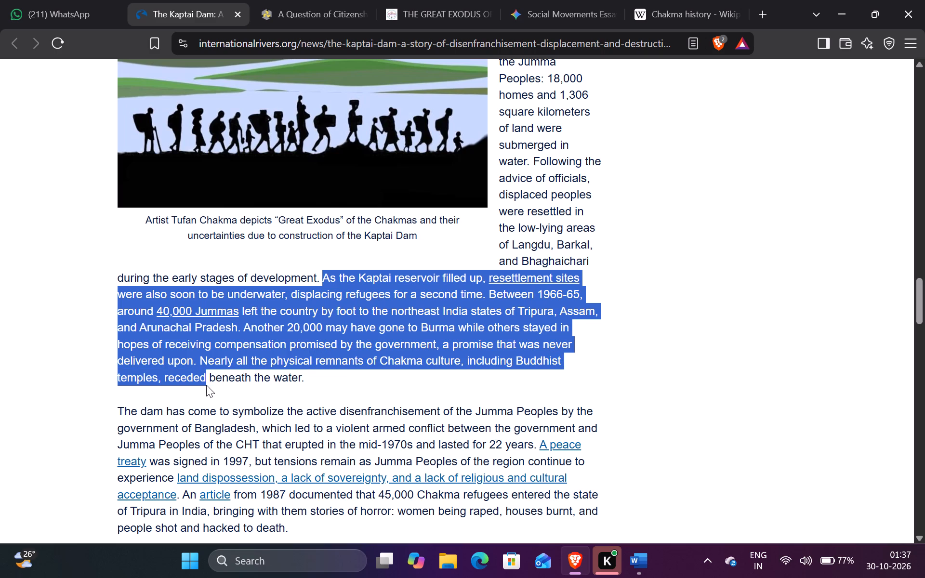
{"action": "left_click_drag", "start_coordinate": [206, 385], "coordinate": [272, 387]}
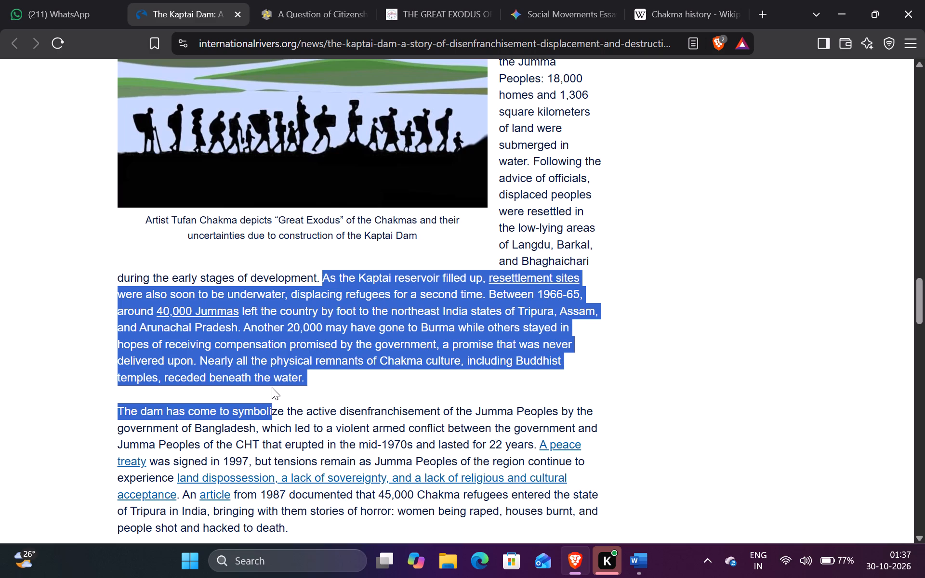
{"action": "left_click_drag", "start_coordinate": [272, 387], "coordinate": [289, 375]}
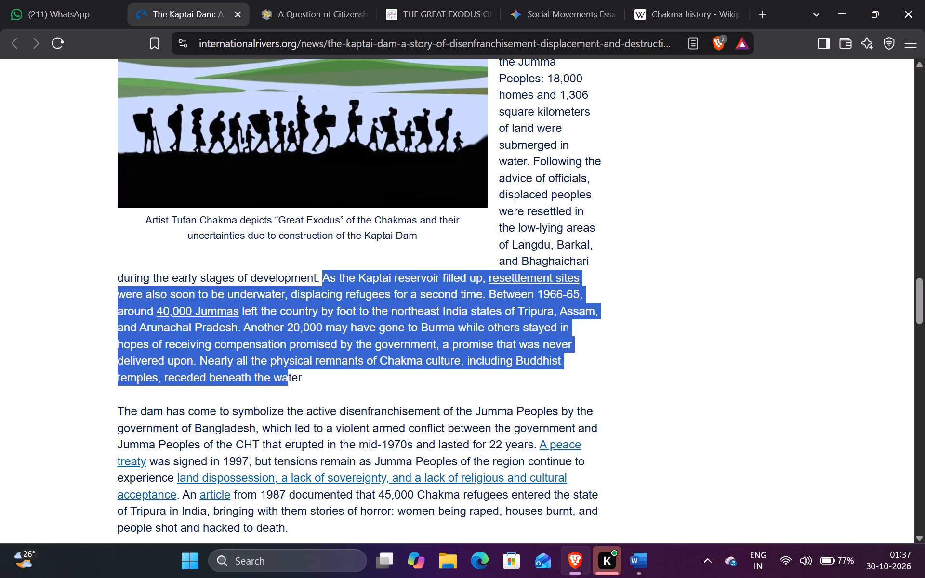
{"action": "left_click_drag", "start_coordinate": [289, 375], "coordinate": [316, 375]}
{"action": "key", "text": "ctrl+c"}
Switch to Word and paste the copied Kaptai reservoir passage after "low lying areas of that area.", keeping text only.
{"action": "left_click", "coordinate": [648, 552]}
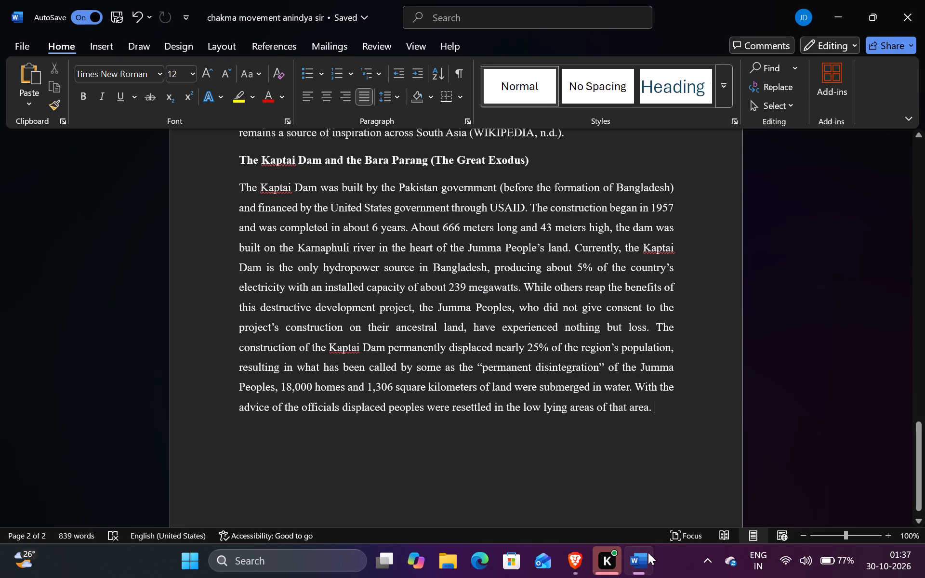
{"action": "key", "text": "ctrl+v"}
{"action": "left_click", "coordinate": [648, 552], "text": "ctrl"}
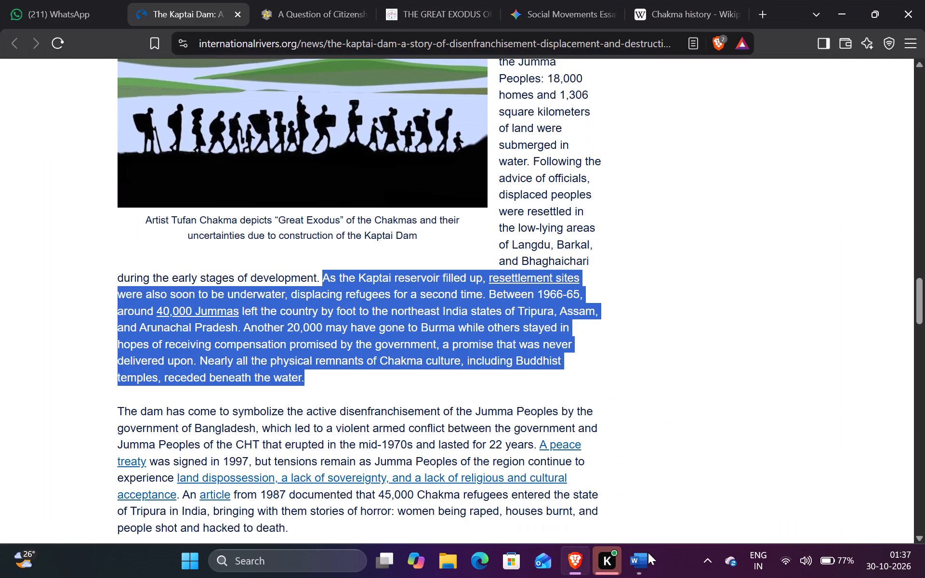
{"action": "left_click", "coordinate": [648, 552]}
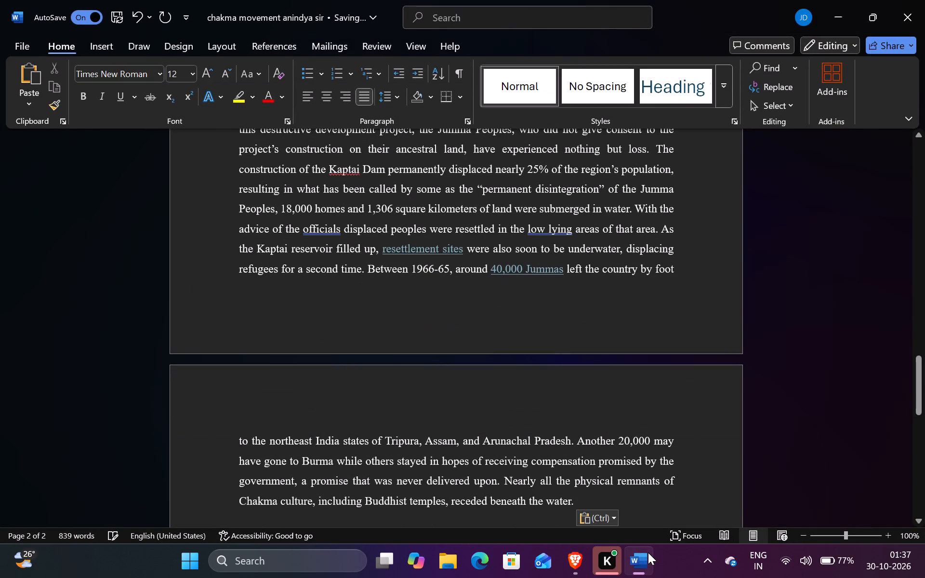
{"action": "left_click", "coordinate": [605, 523]}
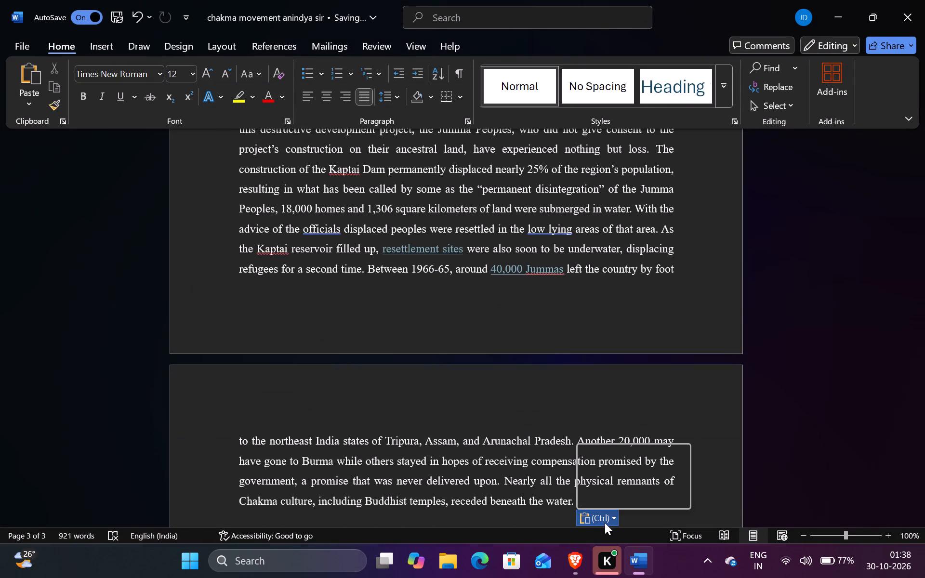
{"action": "left_click", "coordinate": [647, 478]}
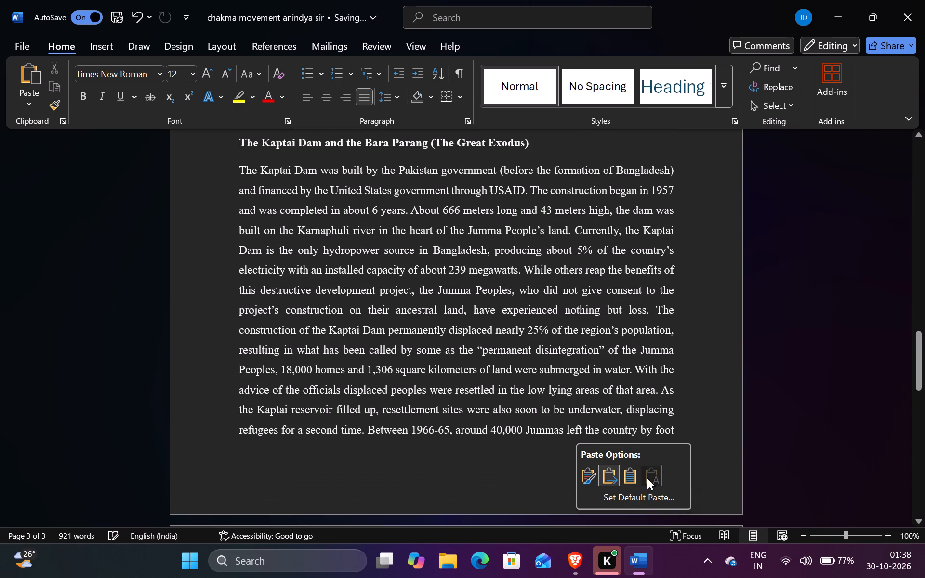
Review the broader social context section and the Kaptai Dam subsection through to the end of the pasted passage.
{"action": "scroll", "coordinate": [538, 469], "scroll_direction": "up", "scroll_amount": 1}
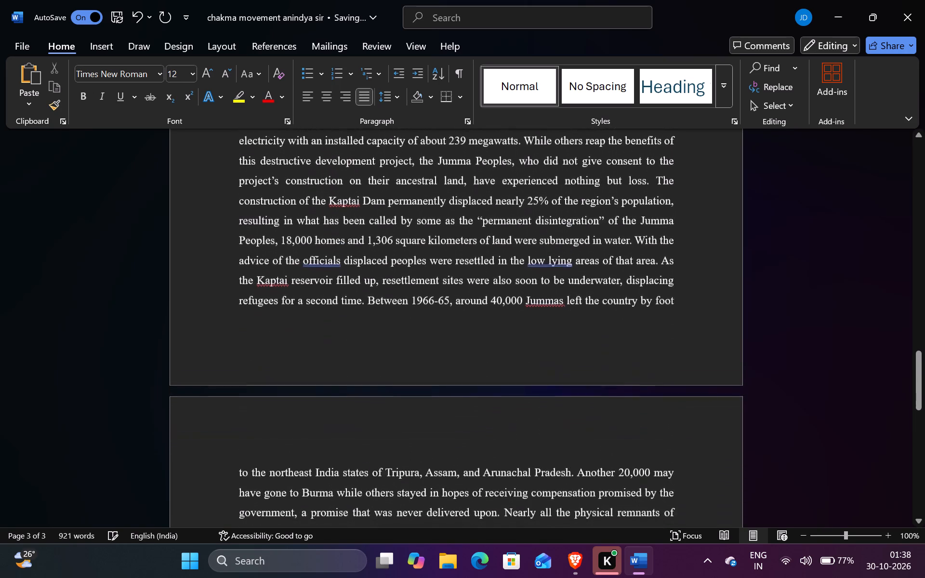
{"action": "scroll", "coordinate": [538, 469], "scroll_direction": "up", "scroll_amount": 1}
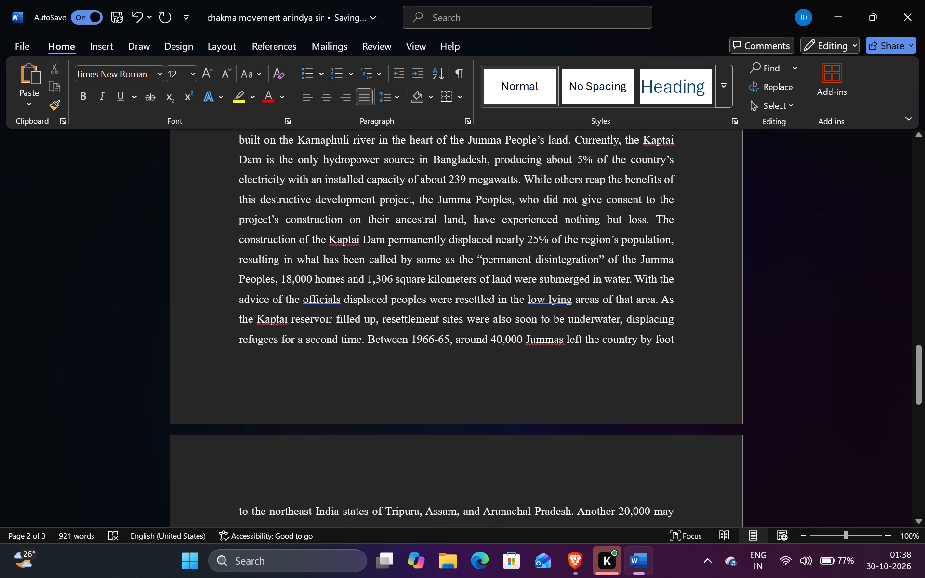
{"action": "scroll", "coordinate": [645, 341], "scroll_direction": "down", "scroll_amount": 1}
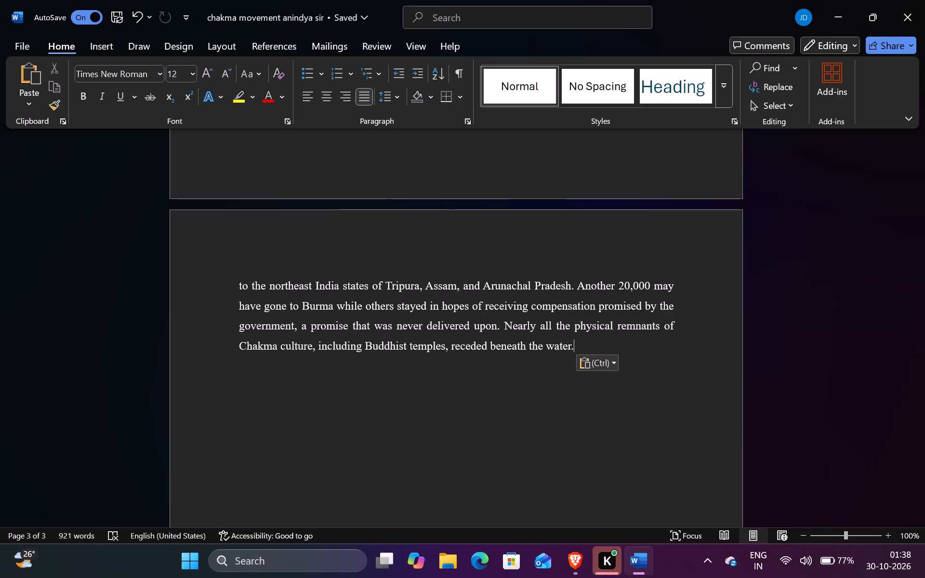
{"action": "scroll", "coordinate": [443, 327], "scroll_direction": "down", "scroll_amount": 2}
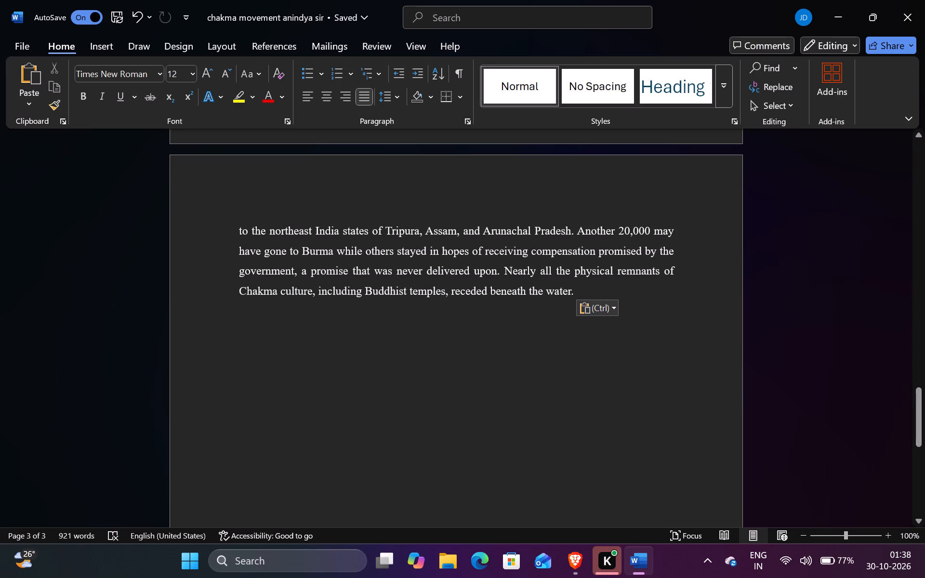
{"action": "scroll", "coordinate": [477, 455], "scroll_direction": "up", "scroll_amount": 2}
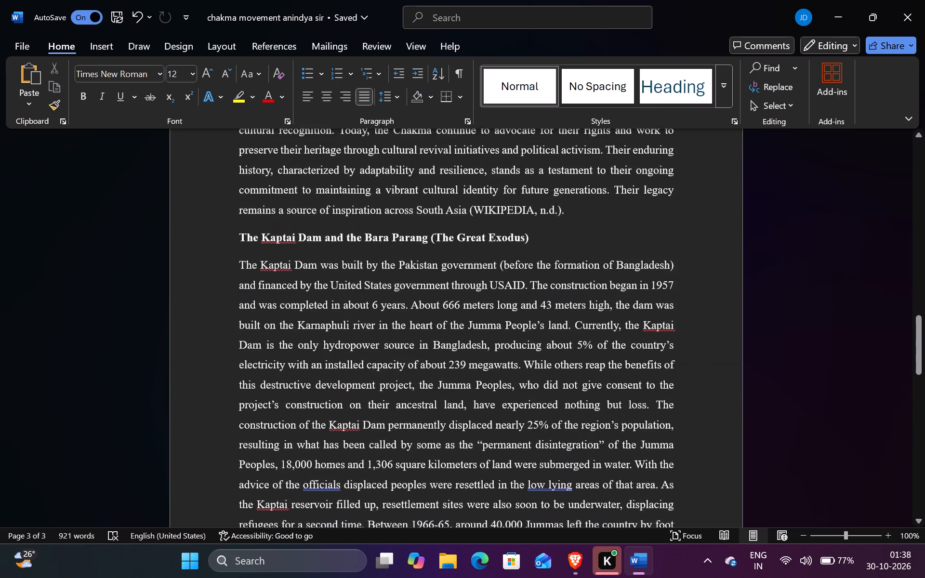
{"action": "scroll", "coordinate": [477, 455], "scroll_direction": "up", "scroll_amount": 2}
{"action": "scroll", "coordinate": [477, 455], "scroll_direction": "down", "scroll_amount": 2}
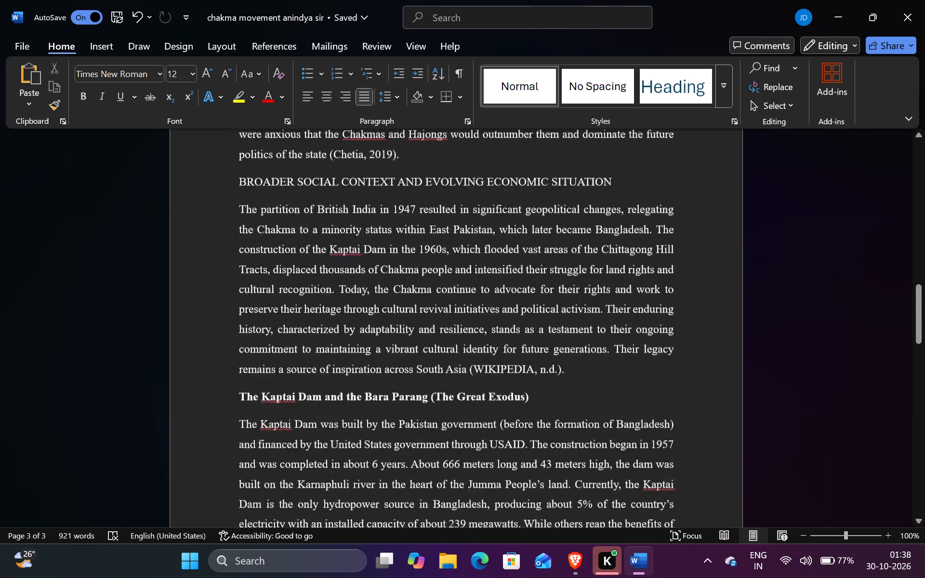
{"action": "scroll", "coordinate": [473, 465], "scroll_direction": "down", "scroll_amount": 3}
Check the word count of the text from "The partition of British India" to the end of the Kaptai Dam subsection.
{"action": "scroll", "coordinate": [473, 465], "scroll_direction": "up", "scroll_amount": 3}
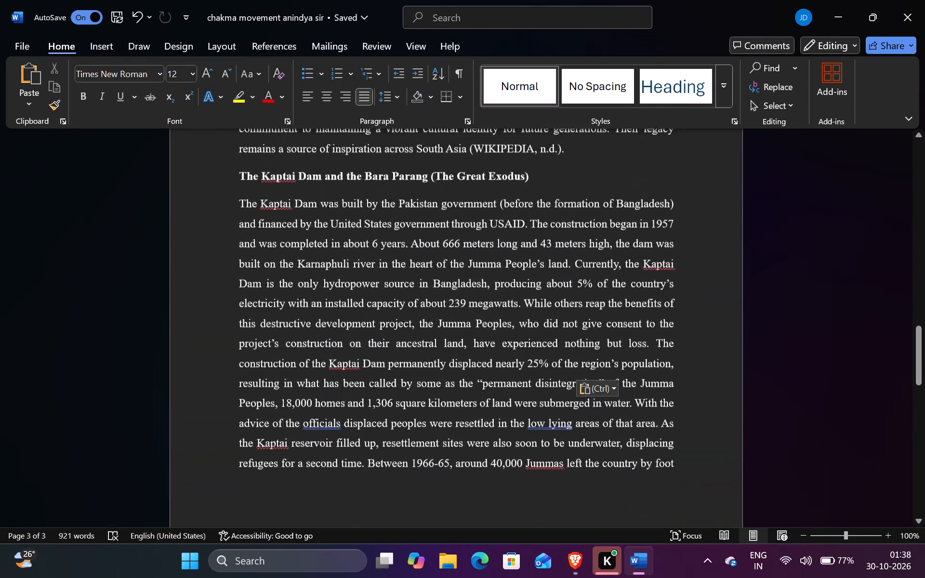
{"action": "scroll", "coordinate": [473, 465], "scroll_direction": "up", "scroll_amount": 1}
{"action": "left_click_drag", "start_coordinate": [236, 247], "coordinate": [362, 379]}
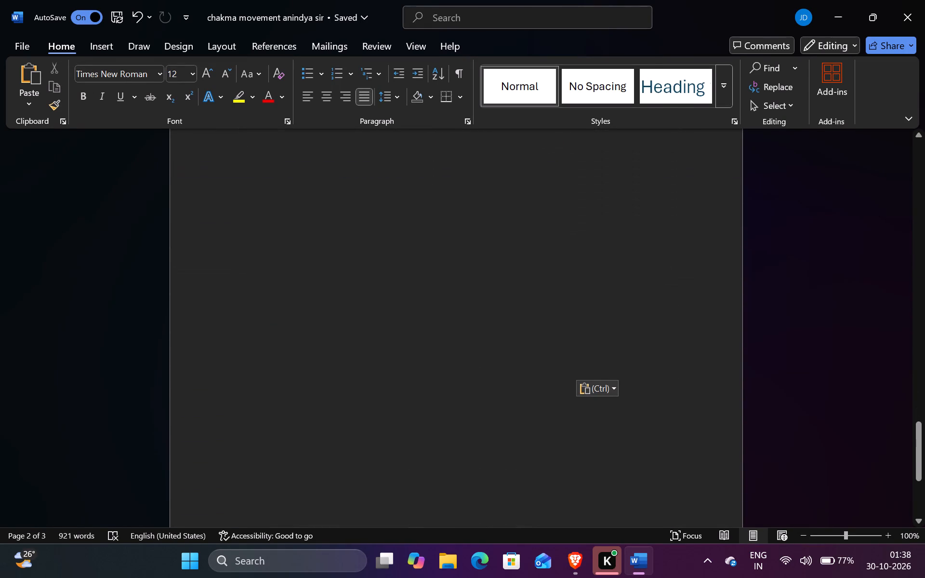
{"action": "left_click_drag", "start_coordinate": [362, 379], "coordinate": [379, 171]}
{"action": "left_click_drag", "start_coordinate": [379, 171], "coordinate": [406, 299]}
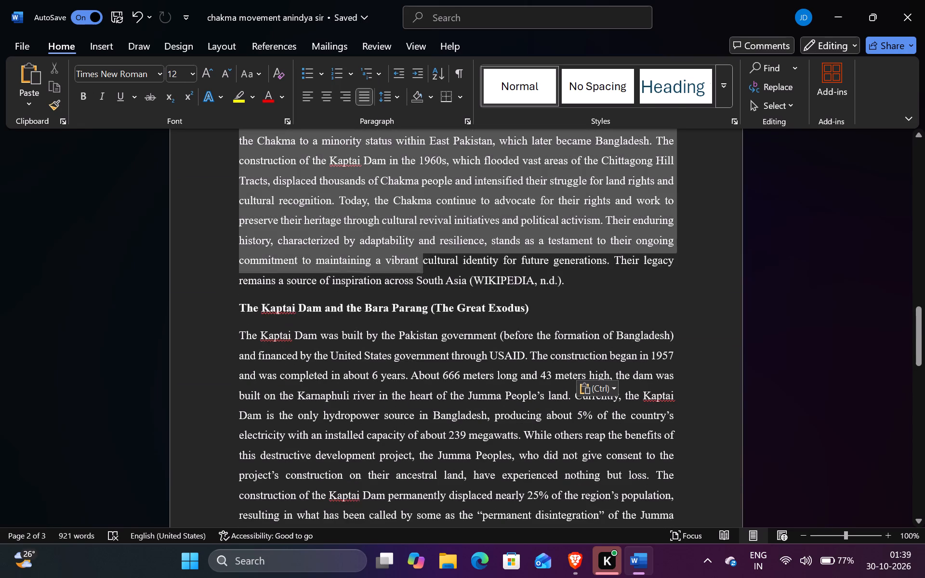
{"action": "left_click_drag", "start_coordinate": [406, 299], "coordinate": [424, 356]}
{"action": "scroll", "coordinate": [424, 356], "scroll_direction": "right", "scroll_amount": 1}
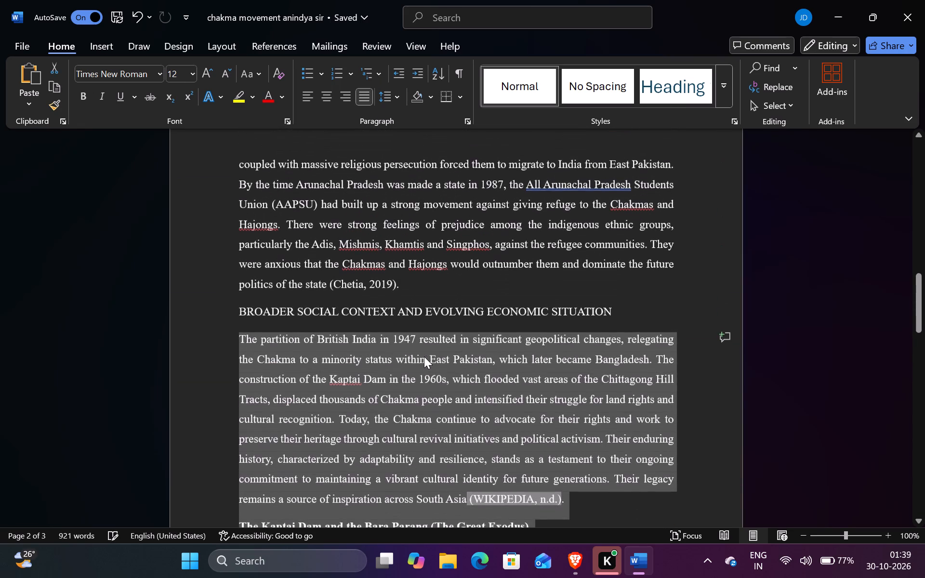
{"action": "scroll", "coordinate": [424, 356], "scroll_direction": "right", "scroll_amount": 1}
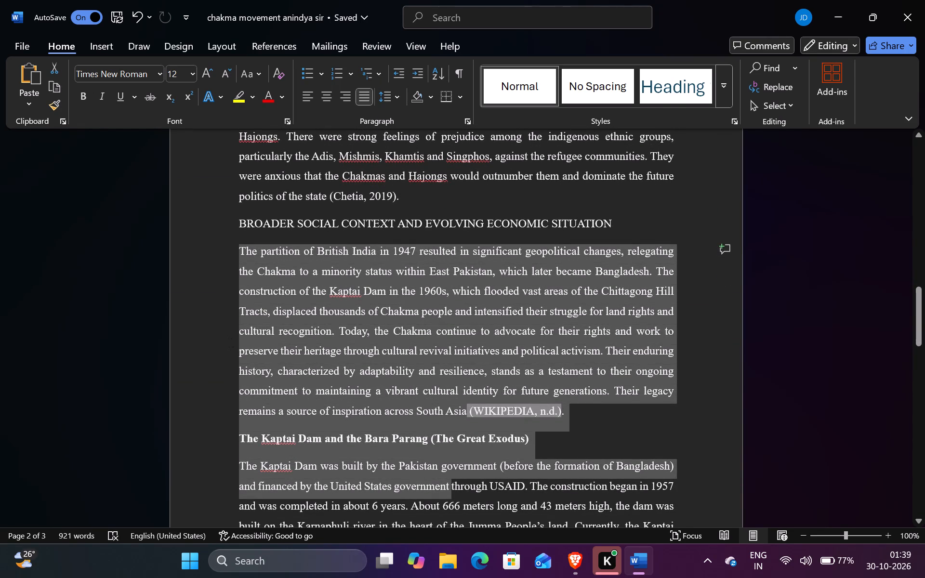
{"action": "left_click", "coordinate": [228, 336]}
{"action": "left_click", "coordinate": [204, 387]}
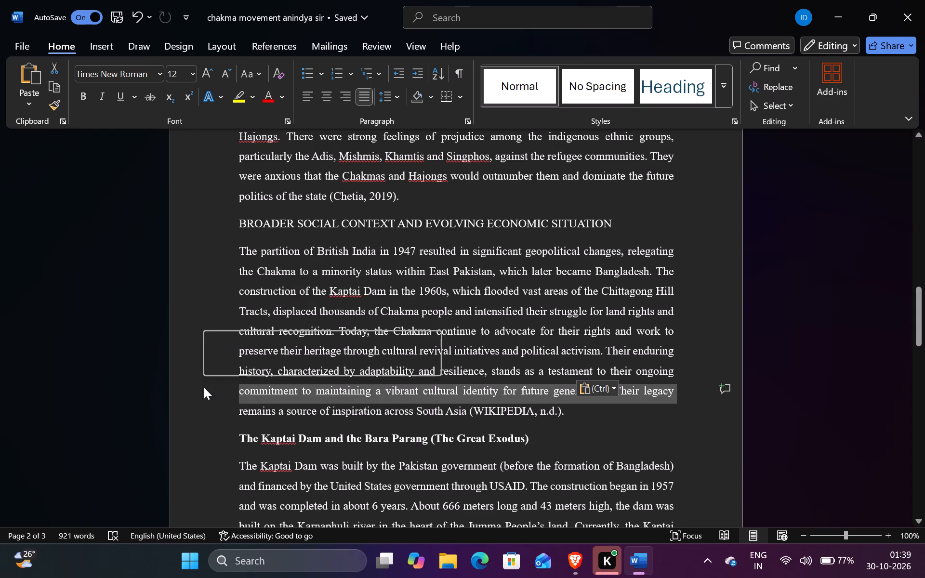
{"action": "left_click", "coordinate": [194, 415]}
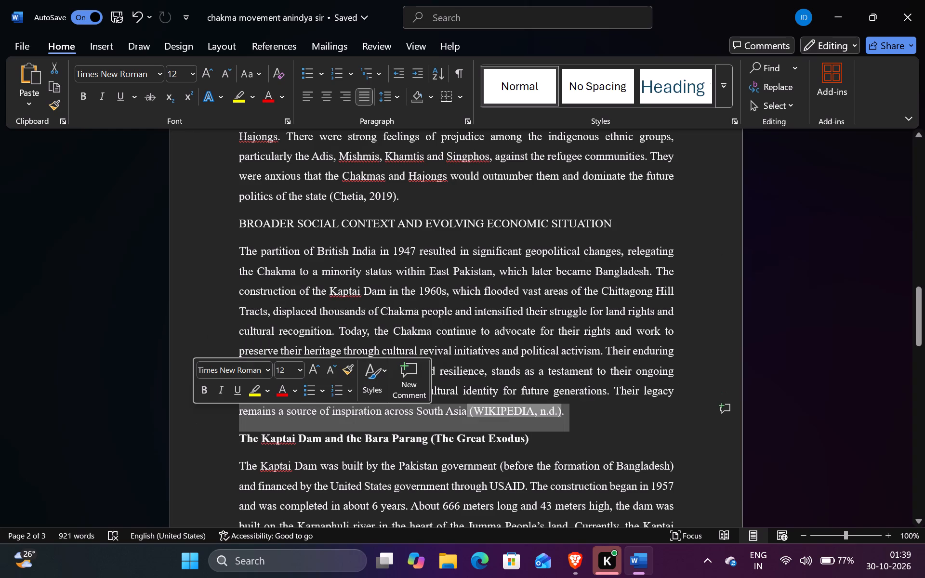
{"action": "left_click", "coordinate": [722, 443]}
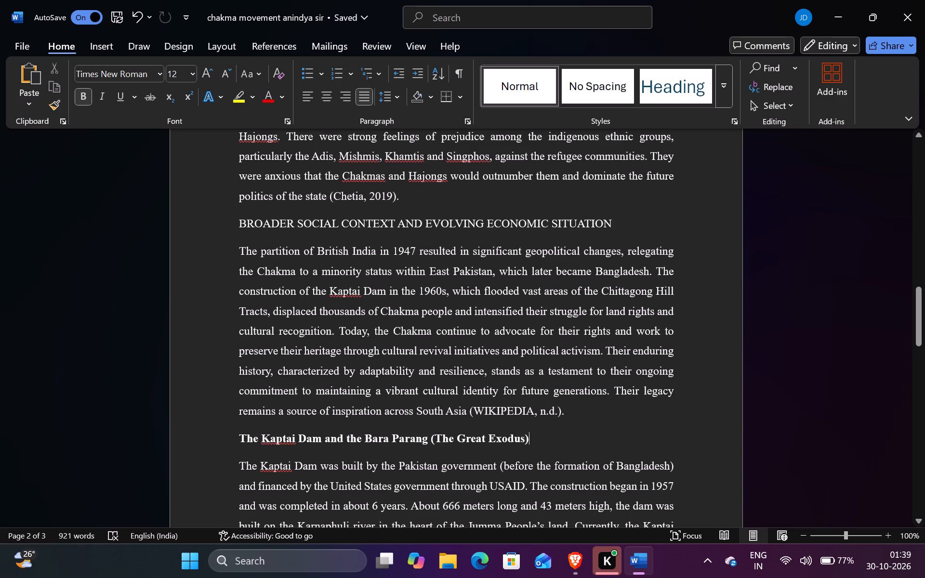
{"action": "left_click_drag", "start_coordinate": [236, 258], "coordinate": [348, 375]}
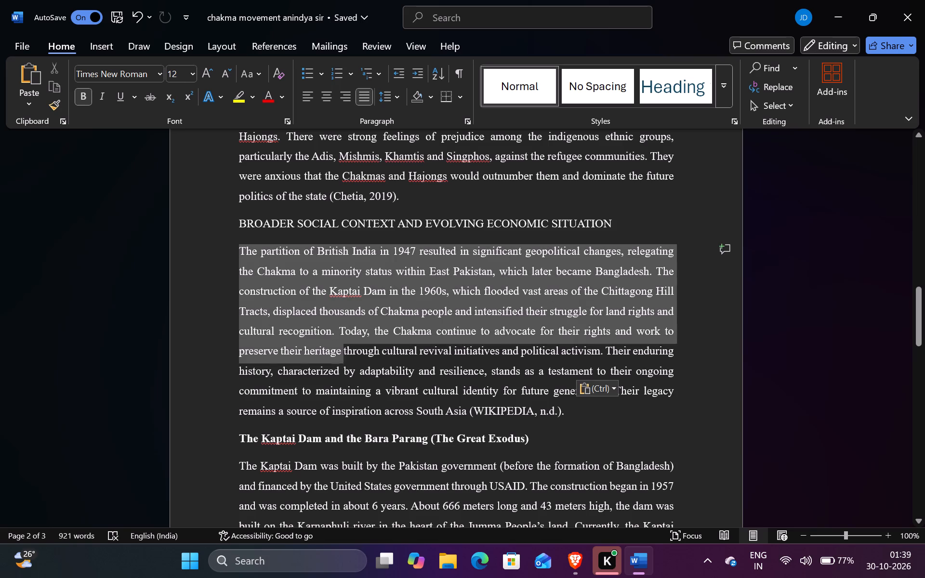
{"action": "left_click_drag", "start_coordinate": [348, 375], "coordinate": [396, 496]}
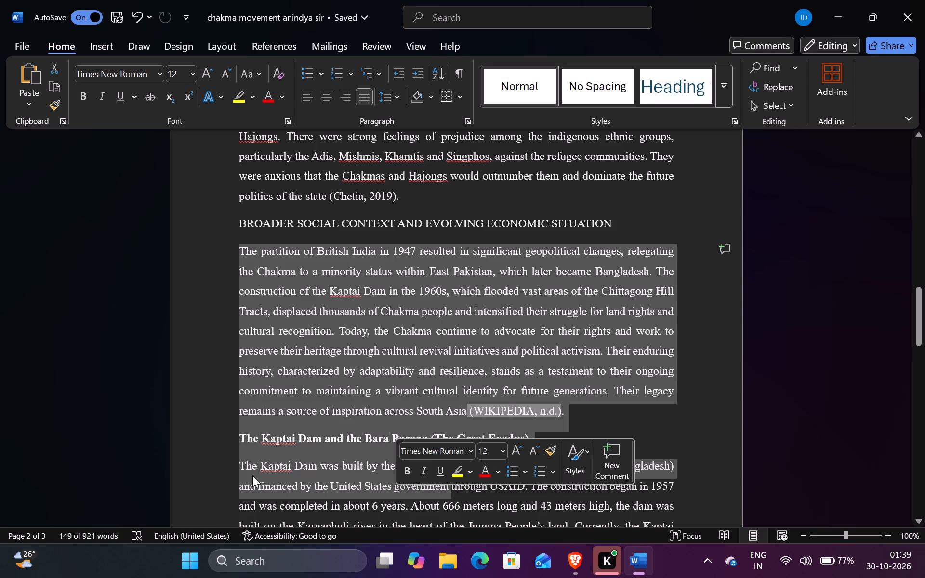
{"action": "left_click", "coordinate": [206, 473]}
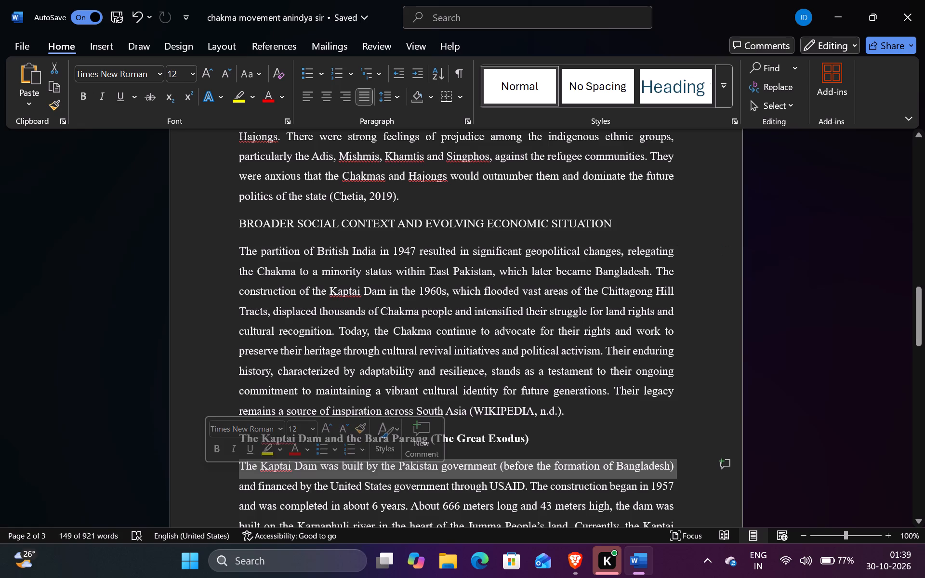
{"action": "left_click", "coordinate": [217, 376]}
{"action": "left_click", "coordinate": [291, 381]}
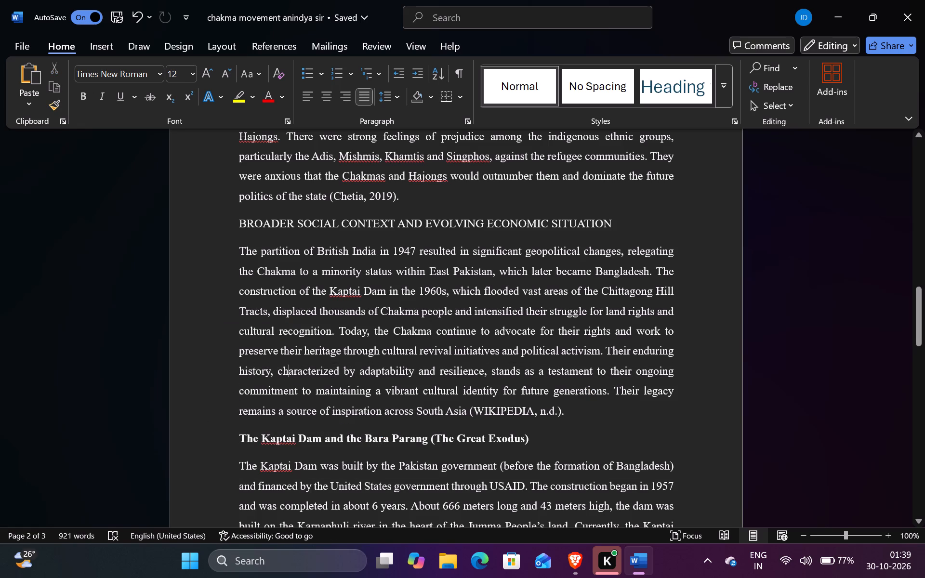
{"action": "left_click_drag", "start_coordinate": [234, 249], "coordinate": [363, 505]}
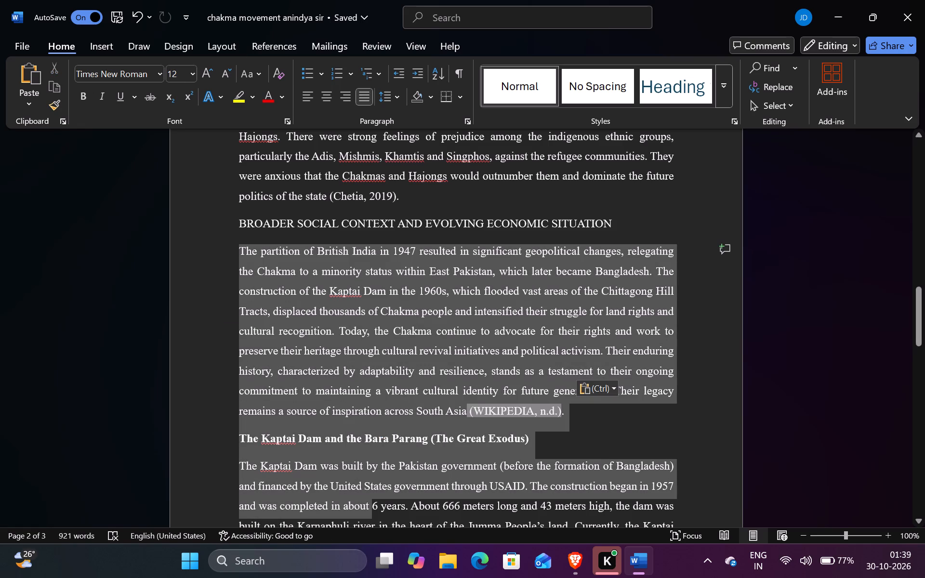
{"action": "left_click_drag", "start_coordinate": [363, 505], "coordinate": [373, 530]}
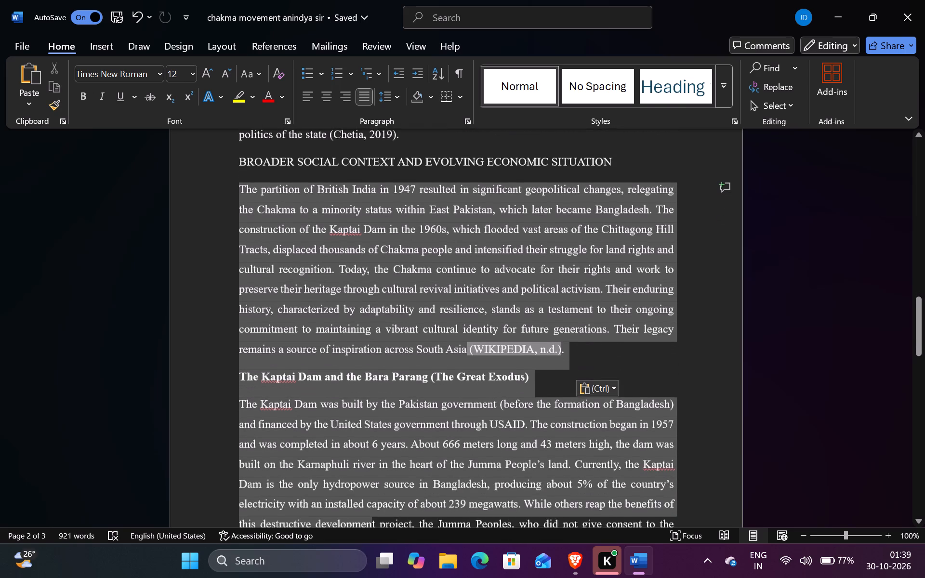
{"action": "left_click_drag", "start_coordinate": [373, 530], "coordinate": [369, 518]}
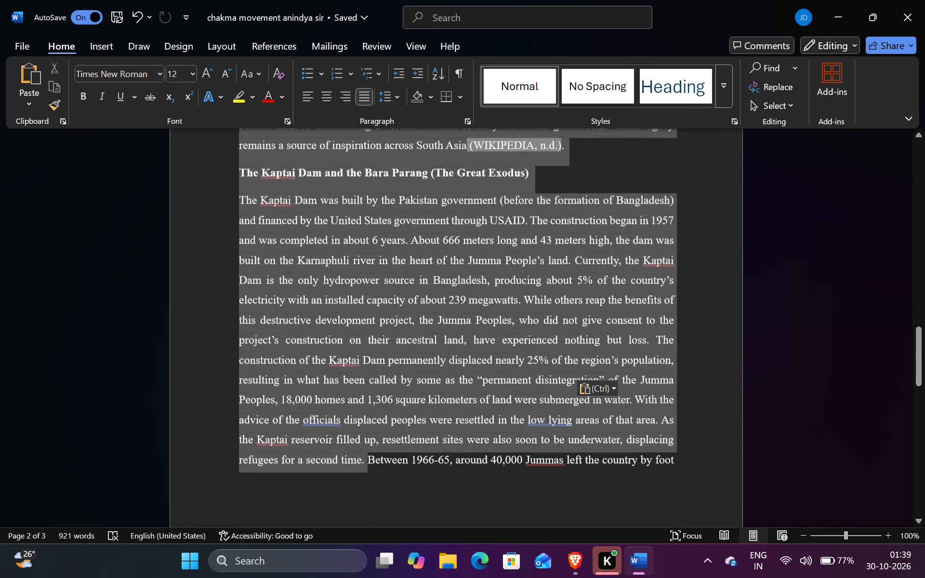
{"action": "left_click_drag", "start_coordinate": [369, 518], "coordinate": [370, 523]}
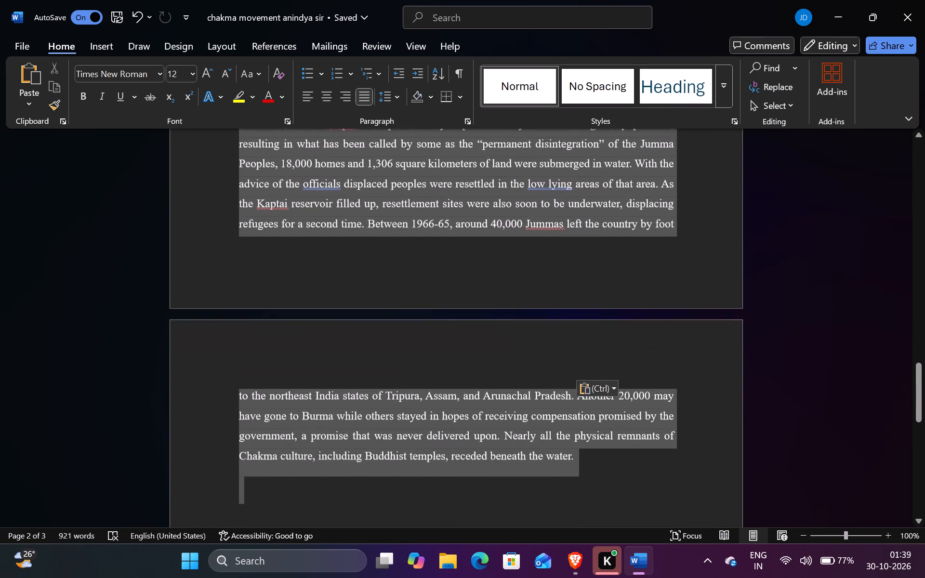
{"action": "left_click_drag", "start_coordinate": [370, 523], "coordinate": [498, 453]}
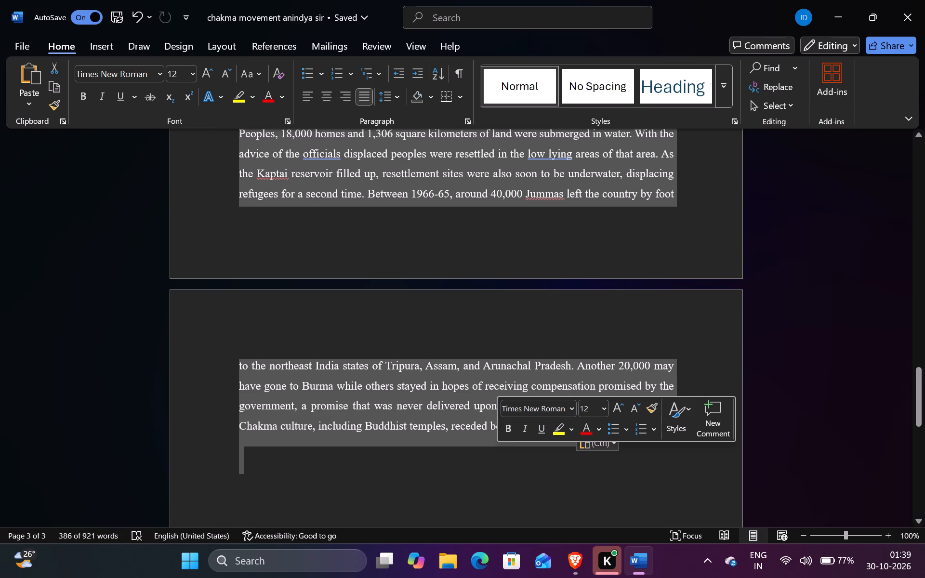
{"action": "left_click", "coordinate": [335, 512]}
Reread the Kaptai Dam and Bara Parang subsection through to its closing sentence about the Buddhist temples.
{"action": "scroll", "coordinate": [446, 430], "scroll_direction": "up", "scroll_amount": 1}
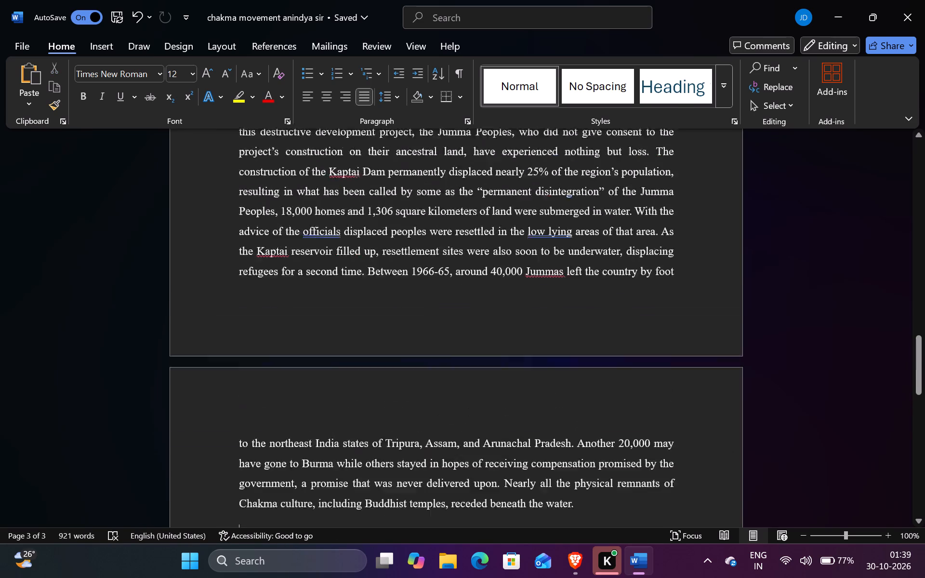
{"action": "scroll", "coordinate": [446, 430], "scroll_direction": "up", "scroll_amount": 2}
{"action": "scroll", "coordinate": [446, 430], "scroll_direction": "down", "scroll_amount": 1}
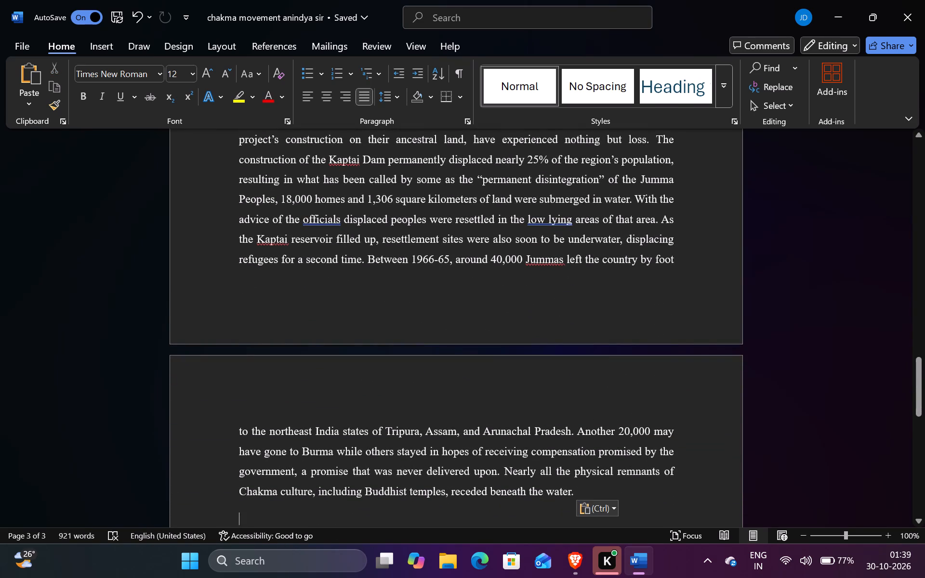
{"action": "scroll", "coordinate": [446, 430], "scroll_direction": "up", "scroll_amount": 1}
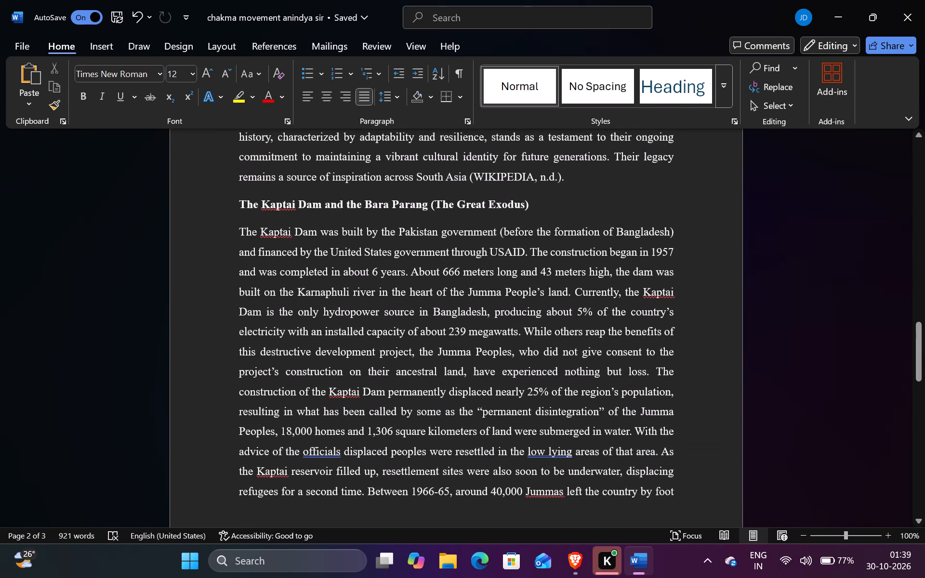
{"action": "scroll", "coordinate": [442, 381], "scroll_direction": "down", "scroll_amount": 2}
{"action": "scroll", "coordinate": [442, 381], "scroll_direction": "up", "scroll_amount": 1}
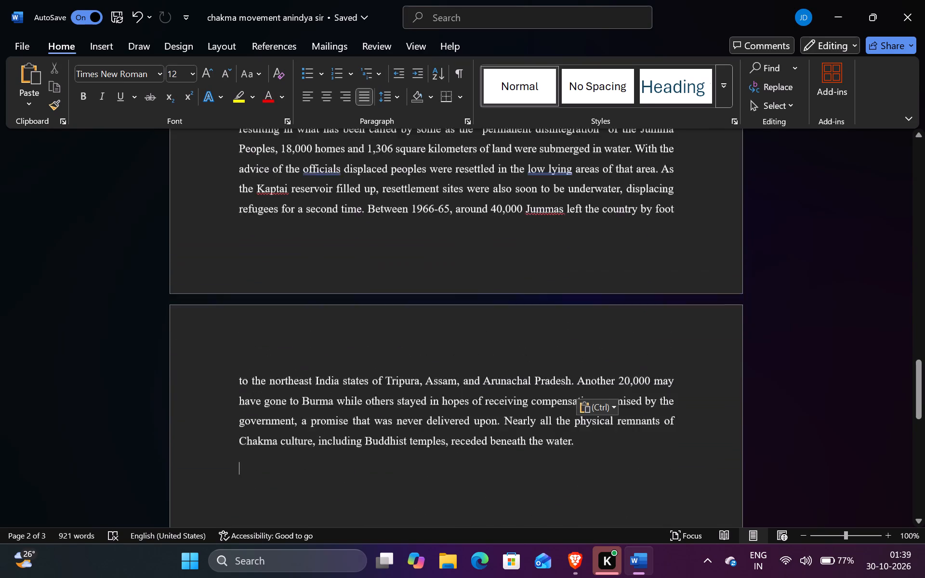
{"action": "scroll", "coordinate": [442, 381], "scroll_direction": "up", "scroll_amount": 1}
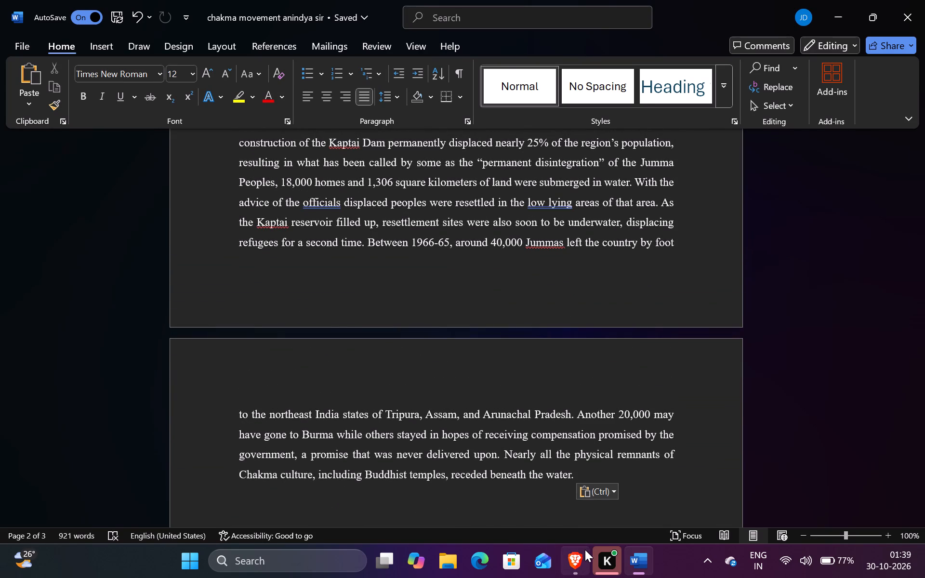
Switch to the browser and examine the International Rivers article beyond the copied passage, toward the section on the dam's impact.
{"action": "left_click", "coordinate": [585, 550]}
{"action": "scroll", "coordinate": [368, 476], "scroll_direction": "down", "scroll_amount": 1}
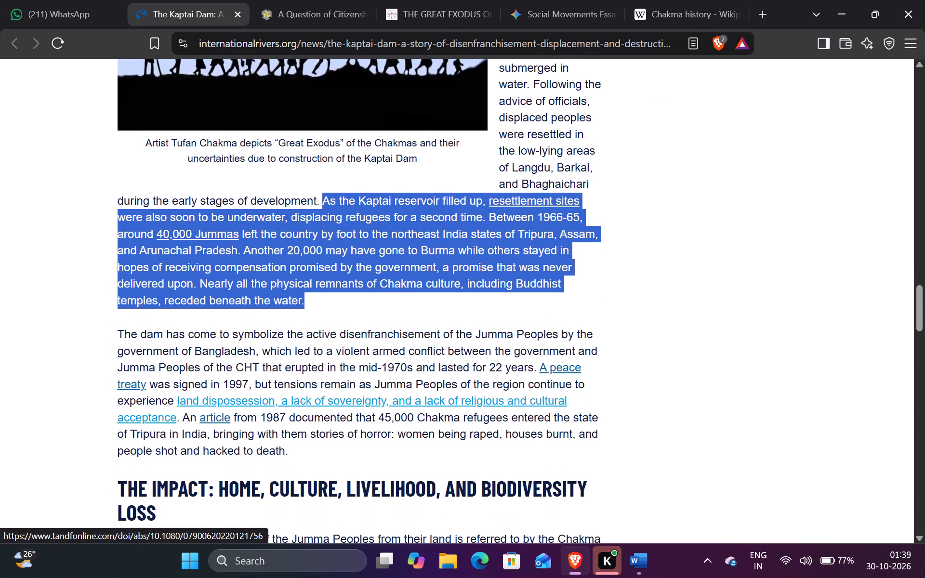
{"action": "scroll", "coordinate": [368, 476], "scroll_direction": "down", "scroll_amount": 1}
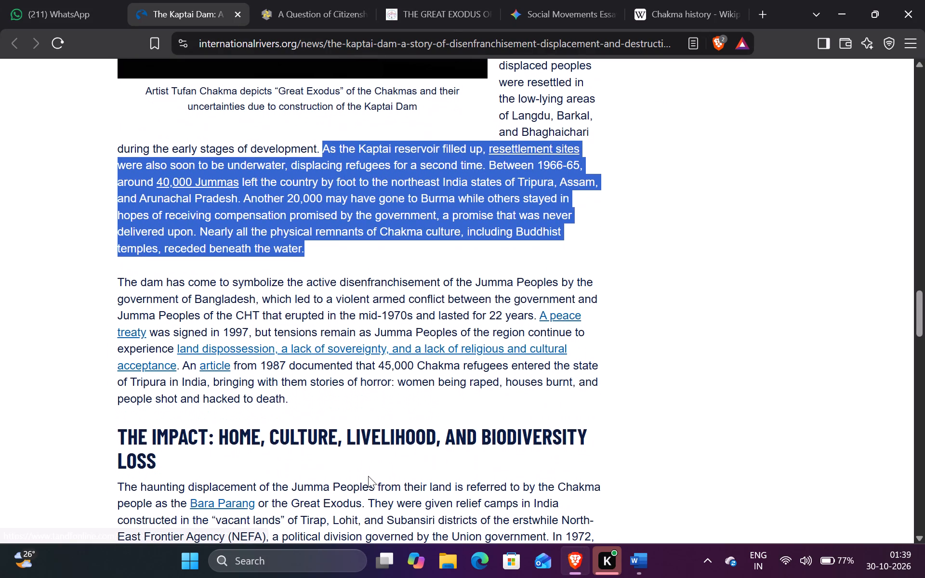
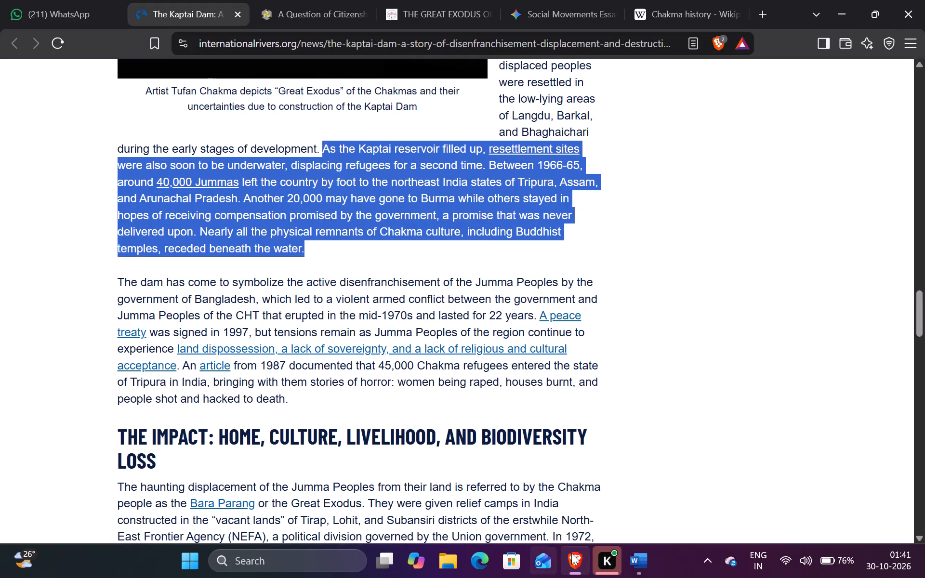
Switch to Word and delete the full stop after "receded beneath the water" at the end of the Kaptai Dam passage.
{"action": "left_click", "coordinate": [639, 562]}
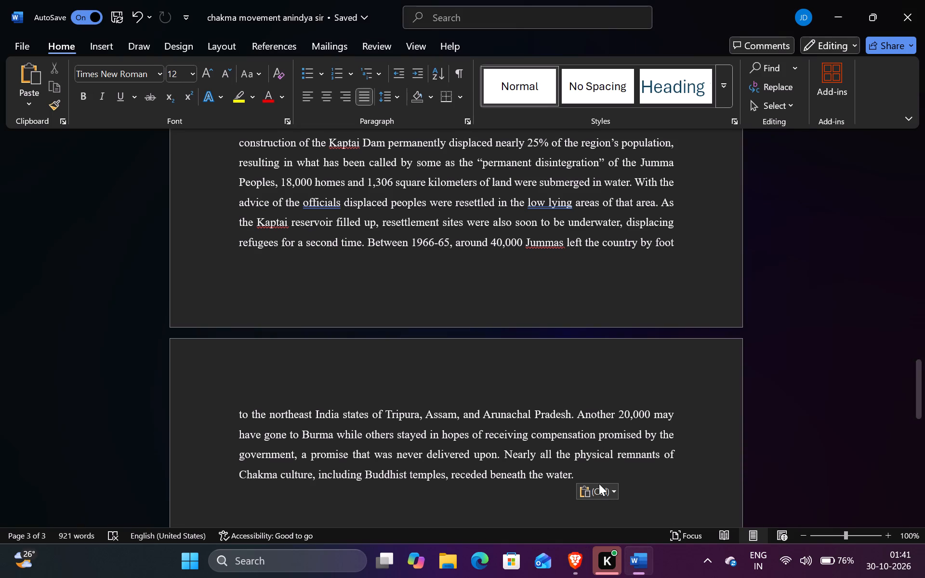
{"action": "left_click", "coordinate": [595, 471]}
{"action": "key", "text": "BackSpace"}
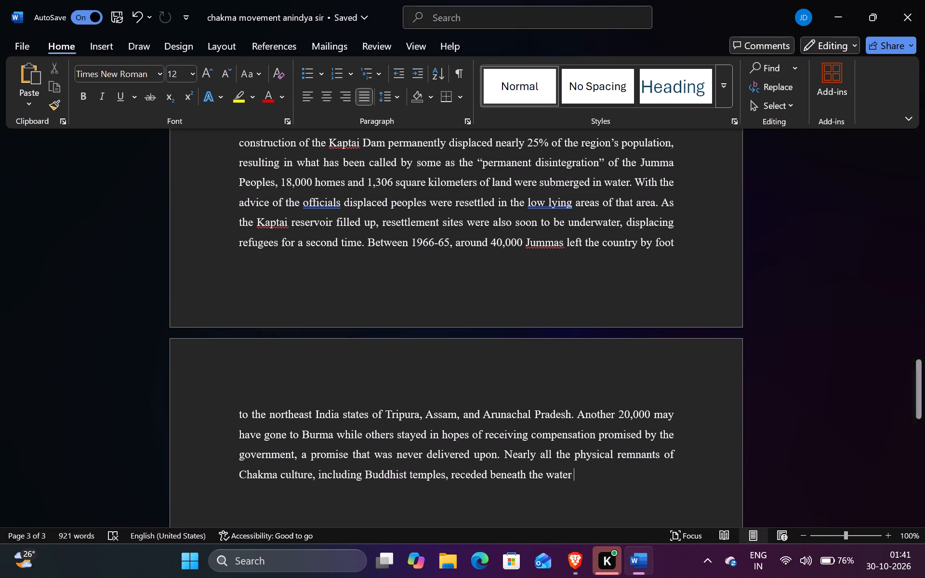
Start a new source for an APA citation at the end of the Kaptai Dam passage.
{"action": "scroll", "coordinate": [595, 471], "scroll_direction": "up", "scroll_amount": 2}
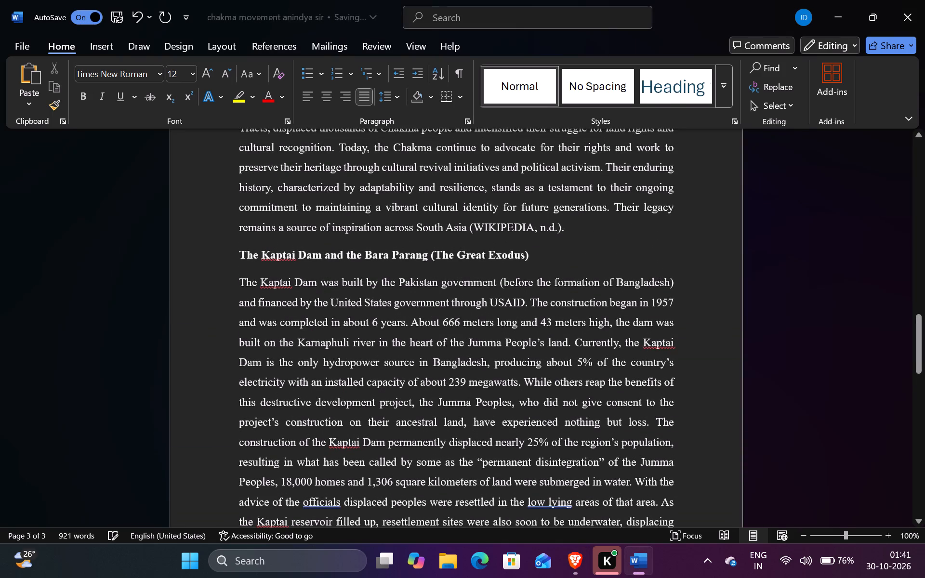
{"action": "scroll", "coordinate": [595, 471], "scroll_direction": "up", "scroll_amount": 3}
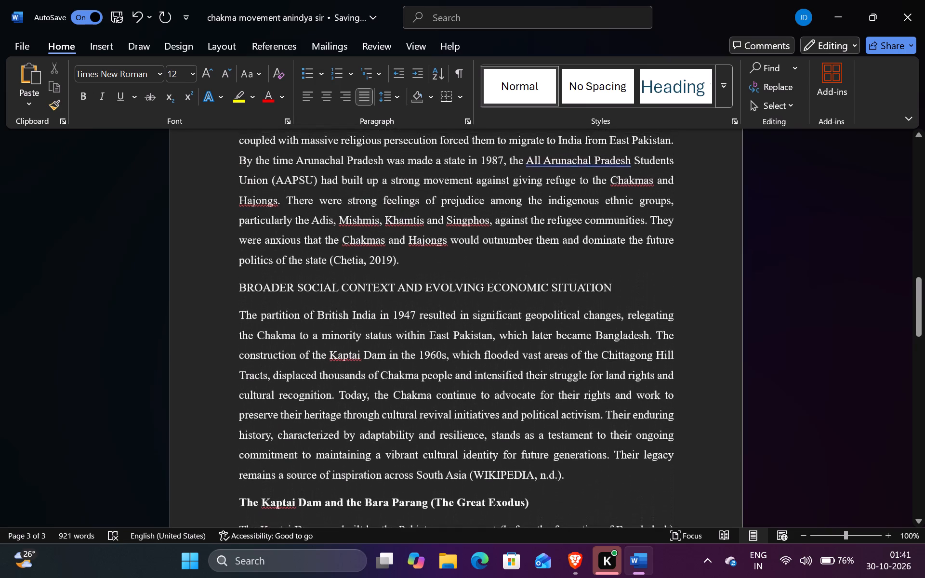
{"action": "scroll", "coordinate": [595, 471], "scroll_direction": "down", "scroll_amount": 2}
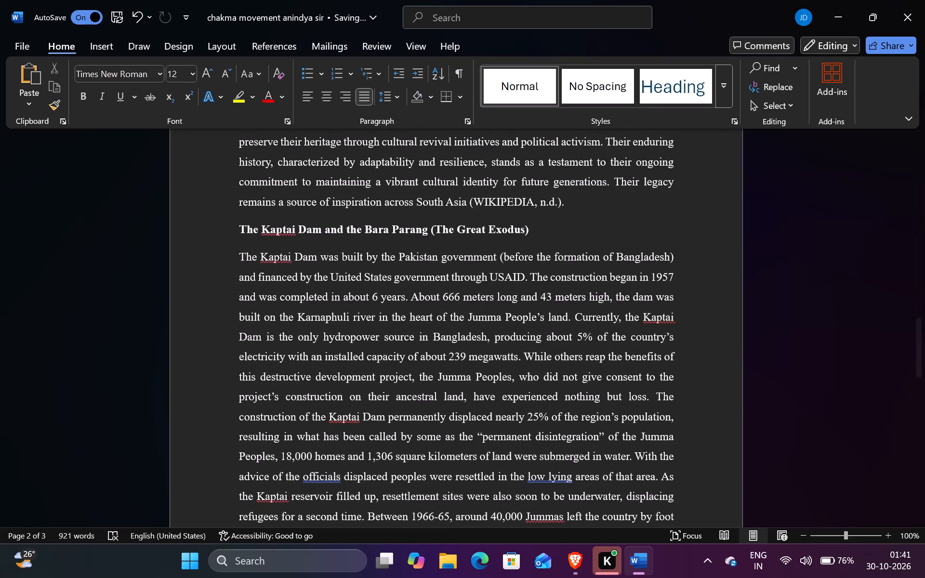
{"action": "left_click", "coordinate": [252, 41]}
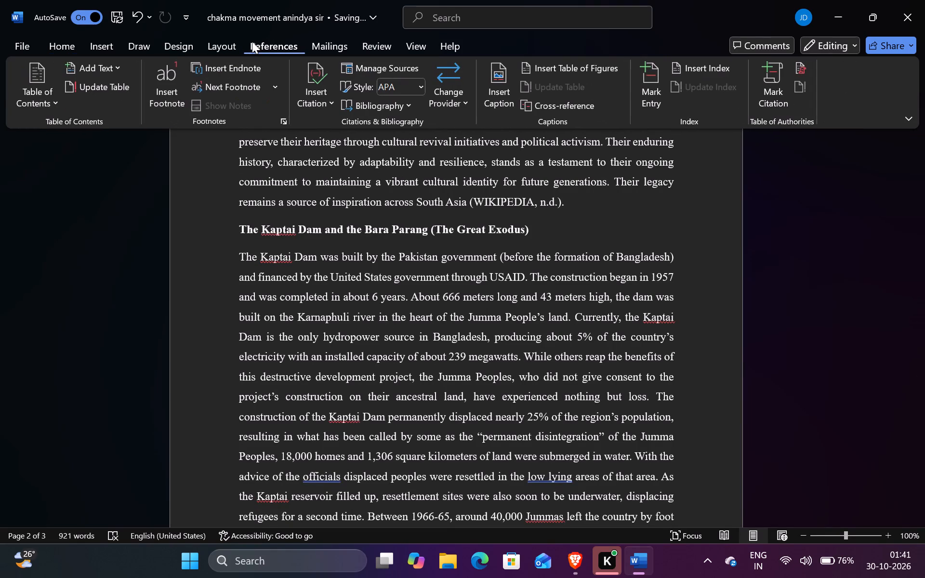
{"action": "left_click", "coordinate": [327, 111]}
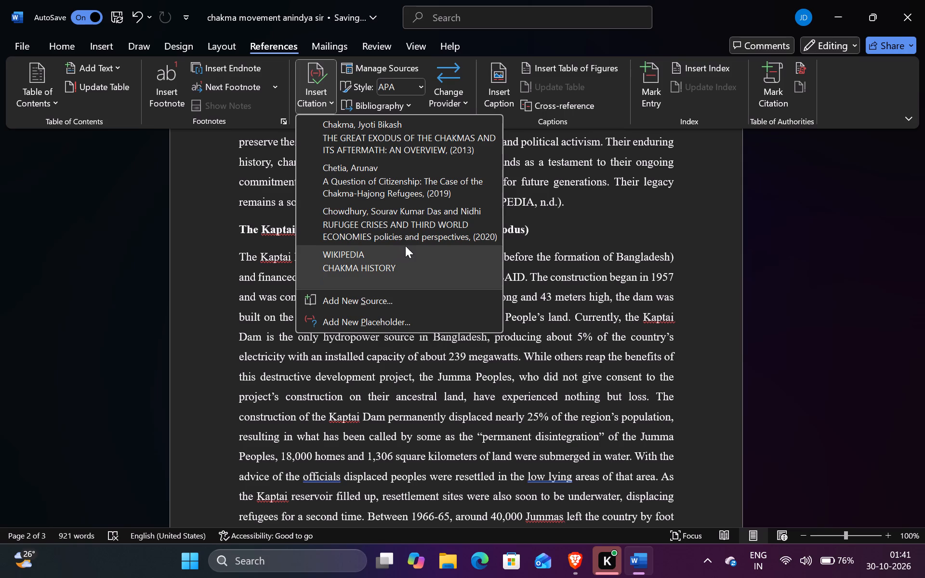
{"action": "left_click", "coordinate": [357, 303]}
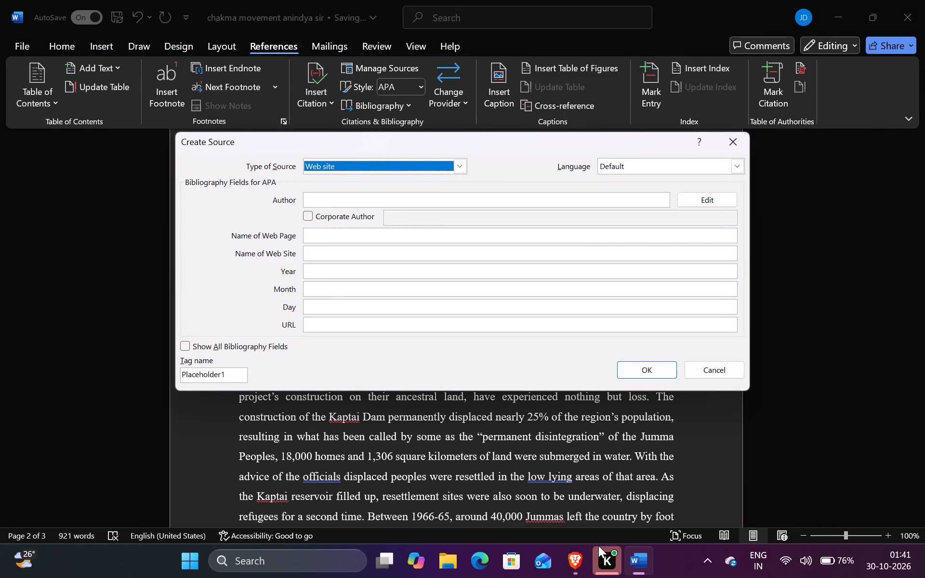
Set the source type to Report and copy its title, "The Kaptai Dam: A Story of Disenfranchisement, Displacement, and Destruction", from the International Rivers article in the browser.
{"action": "left_click", "coordinate": [580, 559]}
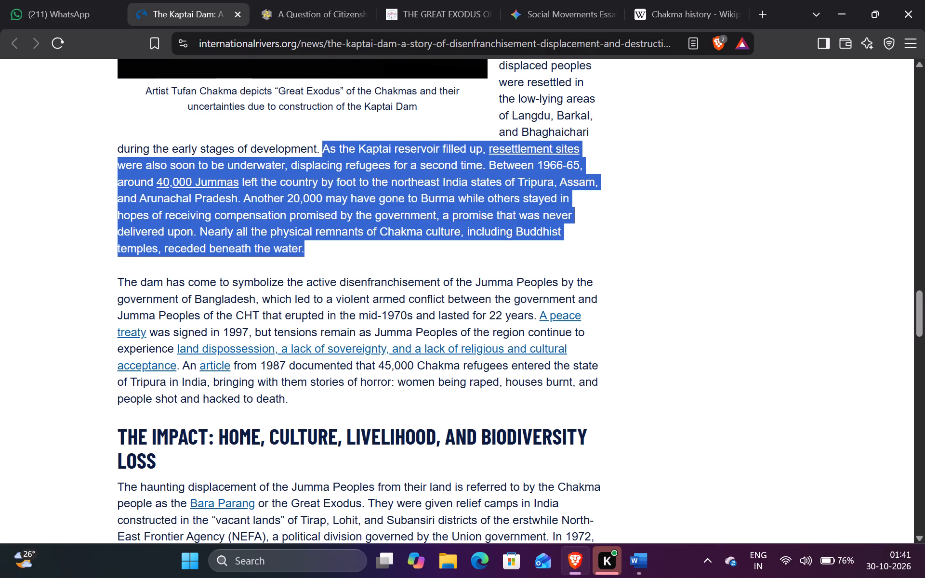
{"action": "scroll", "coordinate": [276, 187], "scroll_direction": "up", "scroll_amount": 15}
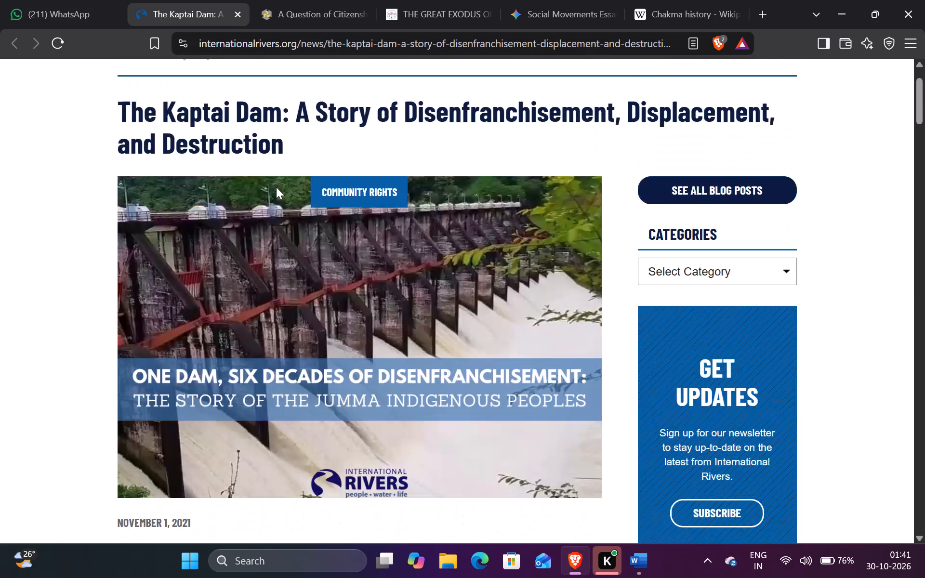
{"action": "left_click_drag", "start_coordinate": [116, 179], "coordinate": [281, 225]}
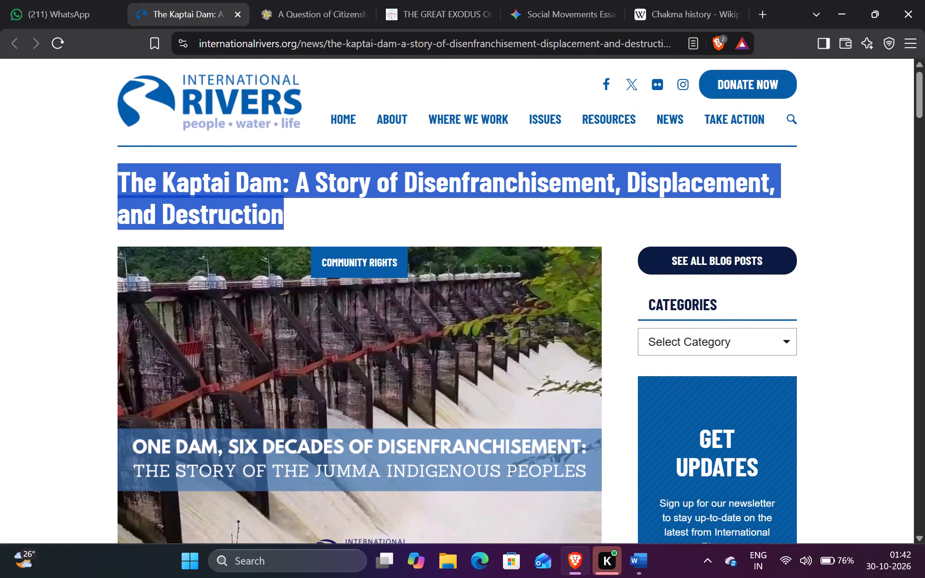
{"action": "key", "text": "ctrl+c"}
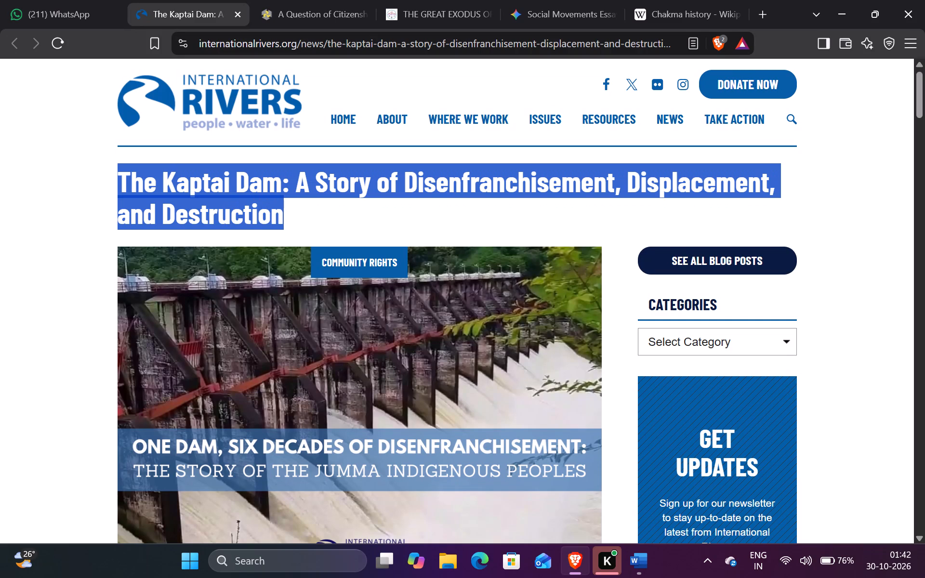
{"action": "left_click", "coordinate": [569, 565]}
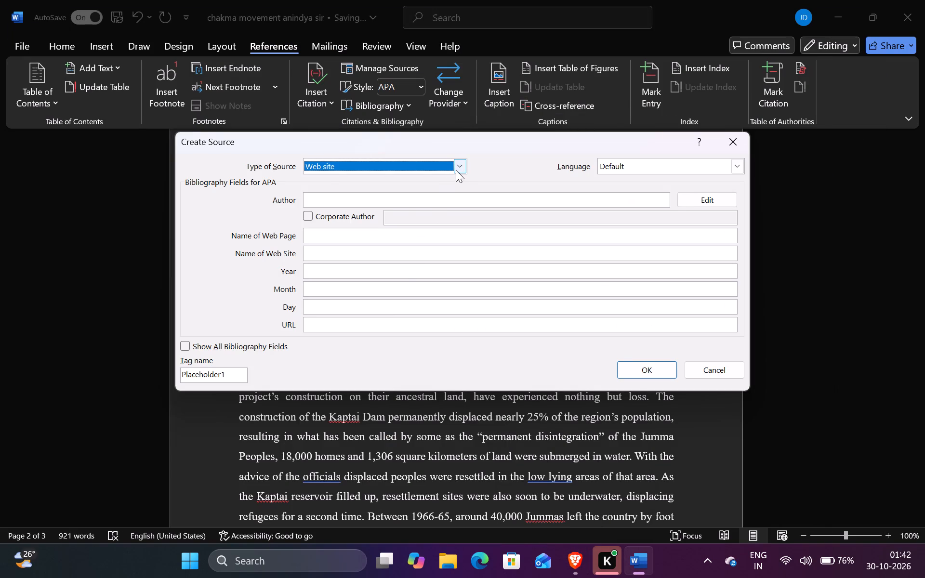
{"action": "left_click", "coordinate": [456, 171]}
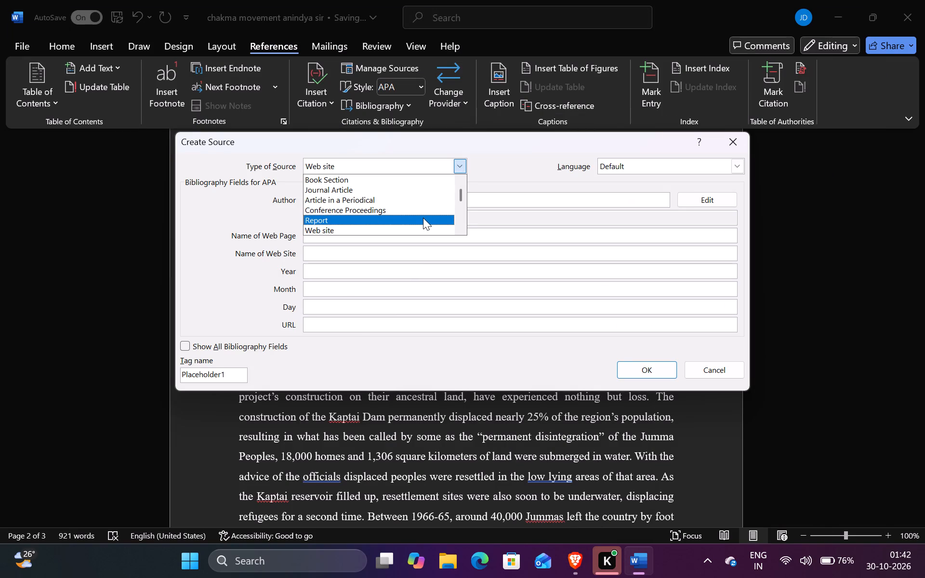
{"action": "left_click", "coordinate": [423, 218]}
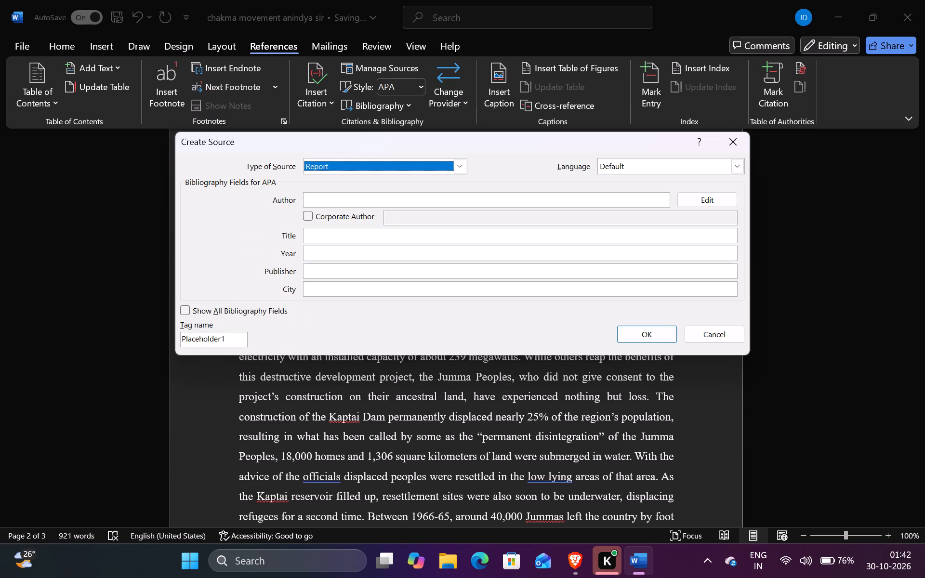
{"action": "left_click", "coordinate": [391, 236]}
{"action": "key", "text": "ctrl+v"}
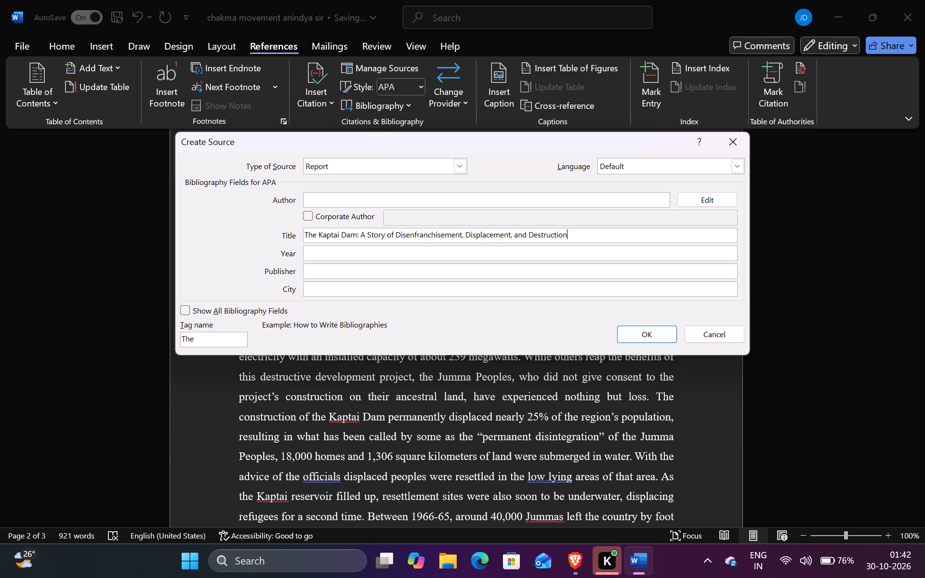
Find the byline in the International Rivers article and enter the credited writer as the new source's author in Word.
{"action": "left_click", "coordinate": [351, 193]}
{"action": "left_click", "coordinate": [351, 193]}
{"action": "left_click", "coordinate": [569, 564]}
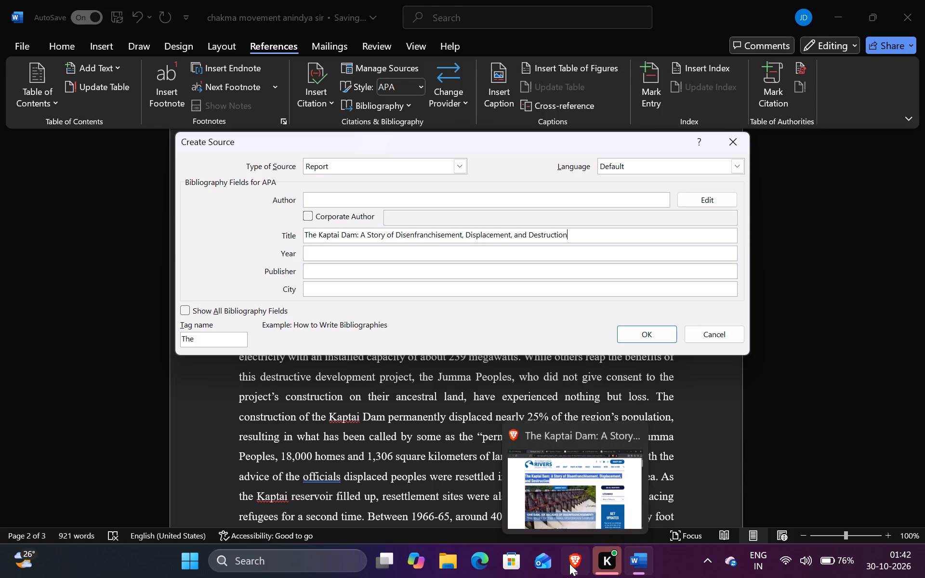
{"action": "scroll", "coordinate": [334, 311], "scroll_direction": "down", "scroll_amount": 1}
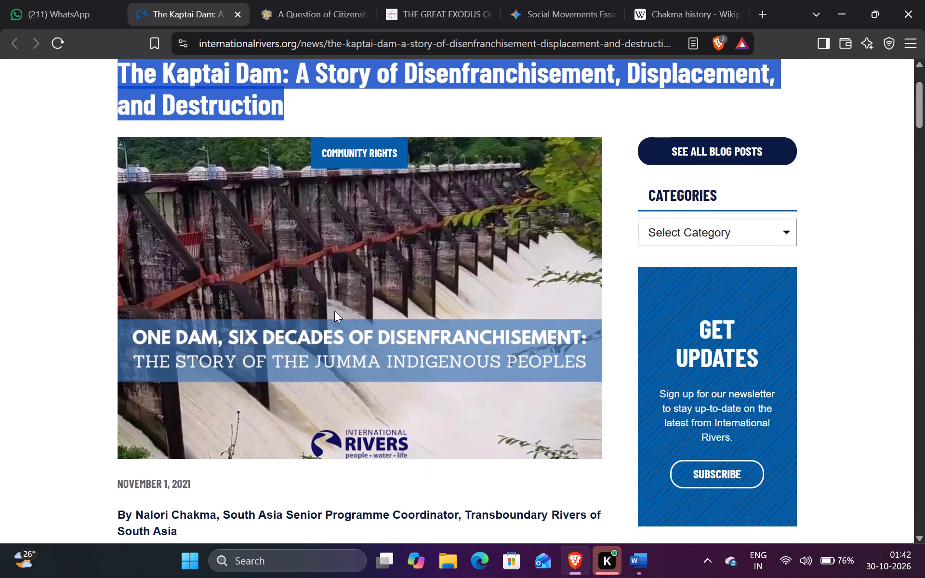
{"action": "scroll", "coordinate": [334, 311], "scroll_direction": "down", "scroll_amount": 3}
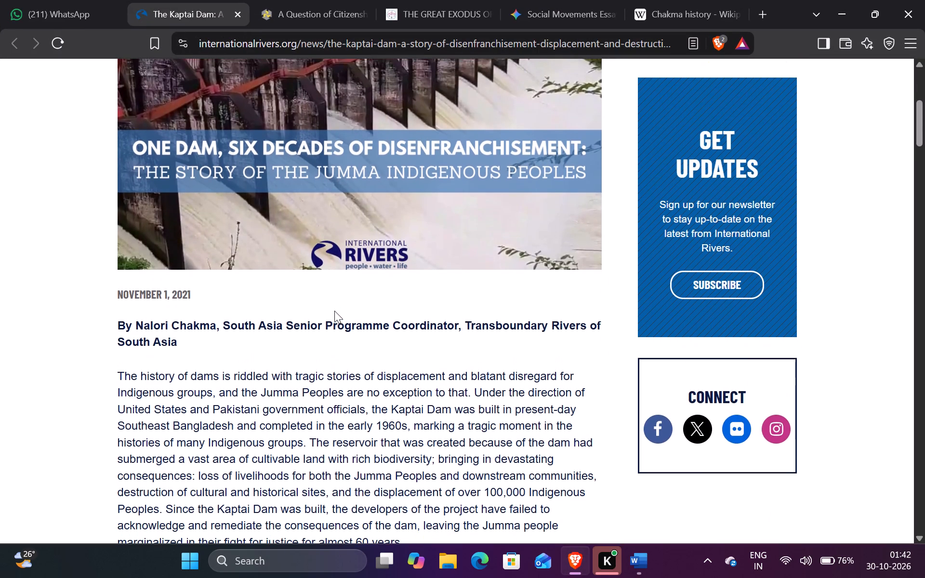
{"action": "scroll", "coordinate": [334, 311], "scroll_direction": "down", "scroll_amount": 1}
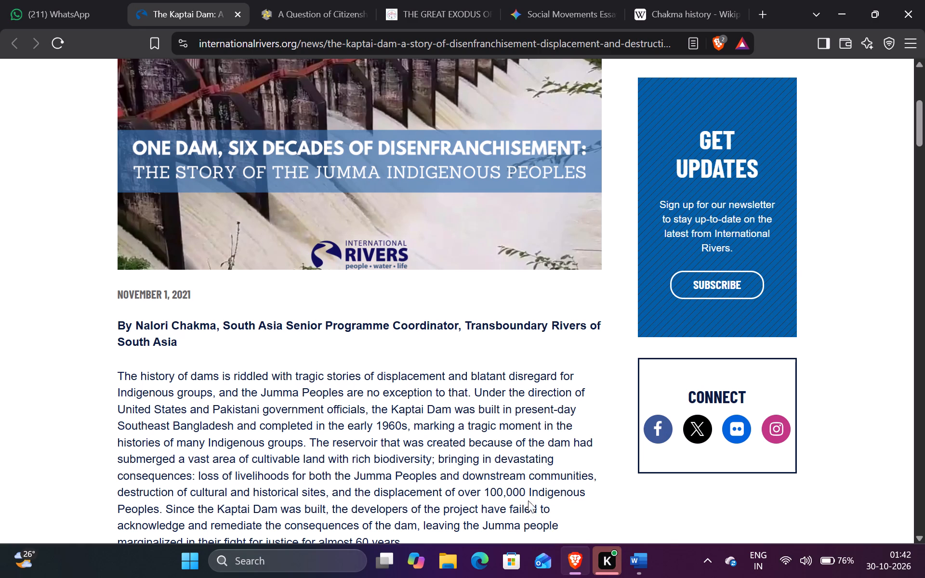
{"action": "left_click", "coordinate": [639, 561]}
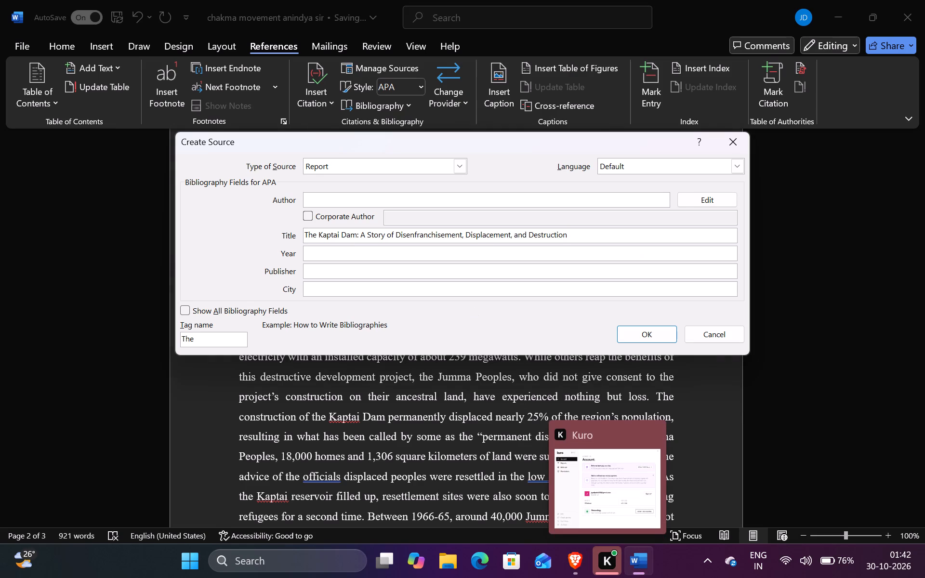
{"action": "left_click", "coordinate": [383, 208]}
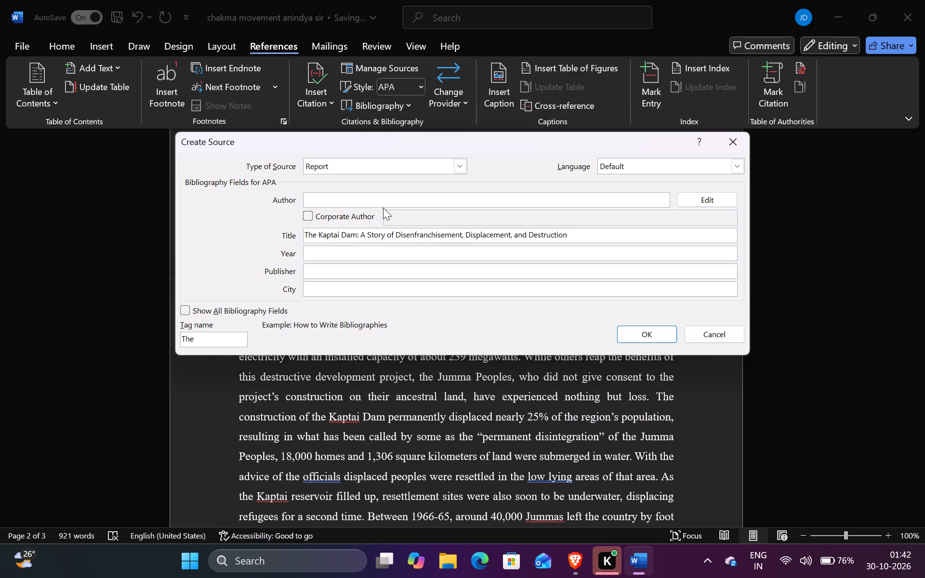
{"action": "left_click", "coordinate": [327, 198]}
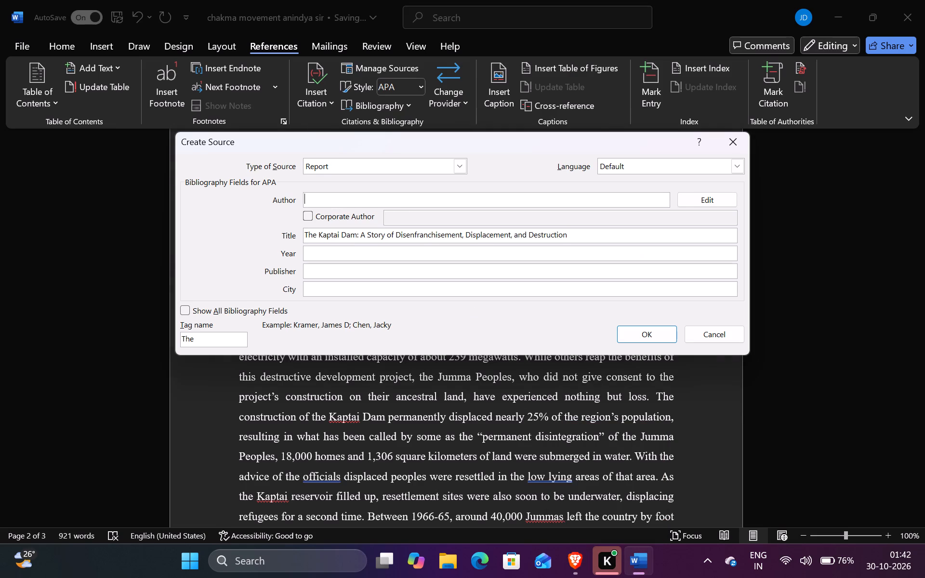
{"action": "key", "text": "n"}
{"action": "key", "text": "BackSpace"}
{"action": "key", "text": "m"}
{"action": "key", "text": "BackSpace"}
{"action": "key", "text": "n"}
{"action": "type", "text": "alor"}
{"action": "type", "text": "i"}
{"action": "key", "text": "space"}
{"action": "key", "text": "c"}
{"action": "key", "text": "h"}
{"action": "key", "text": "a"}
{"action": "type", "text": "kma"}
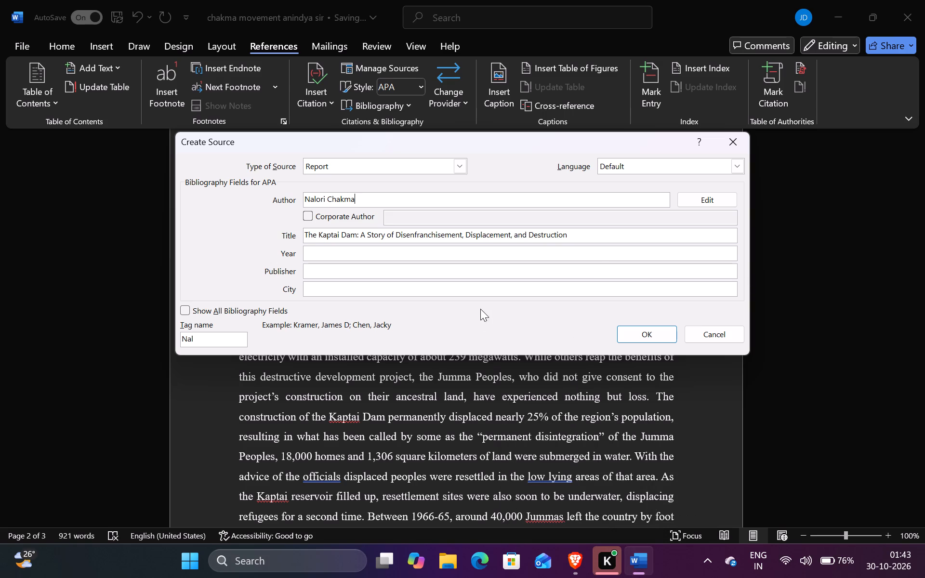
Find the publication date in the International Rivers article and set the new source's year to 2021 in Word.
{"action": "left_click", "coordinate": [568, 554]}
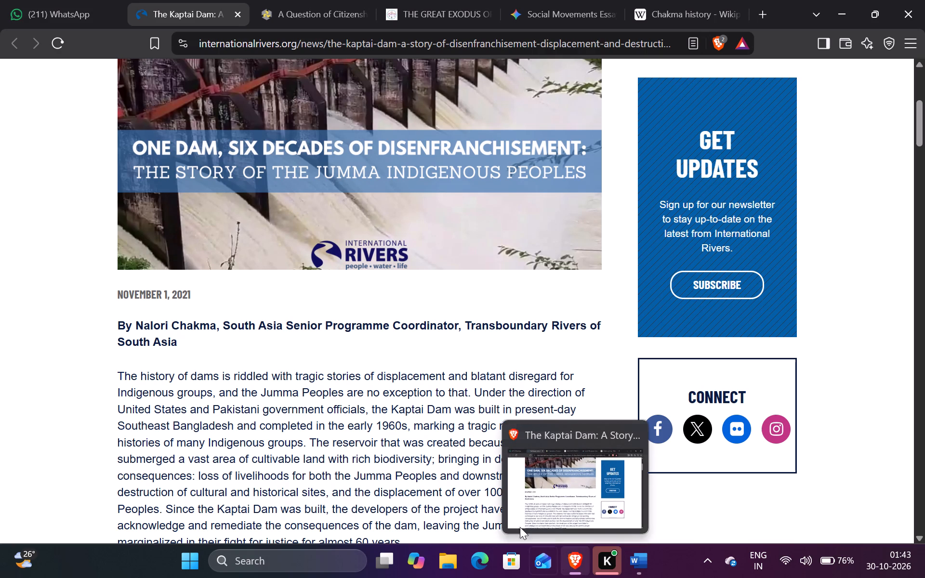
{"action": "scroll", "coordinate": [417, 338], "scroll_direction": "up", "scroll_amount": 1}
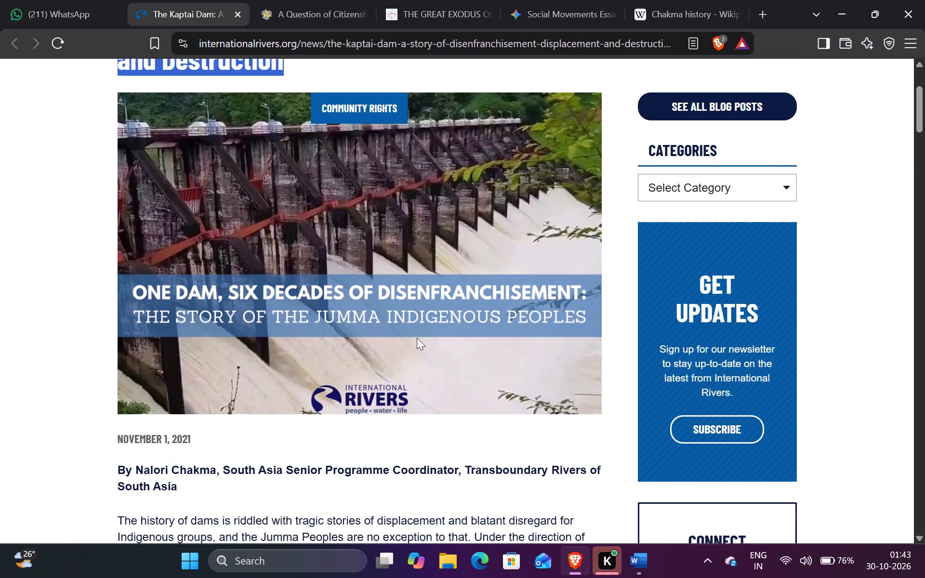
{"action": "scroll", "coordinate": [417, 338], "scroll_direction": "up", "scroll_amount": 2}
{"action": "scroll", "coordinate": [417, 338], "scroll_direction": "down", "scroll_amount": 1}
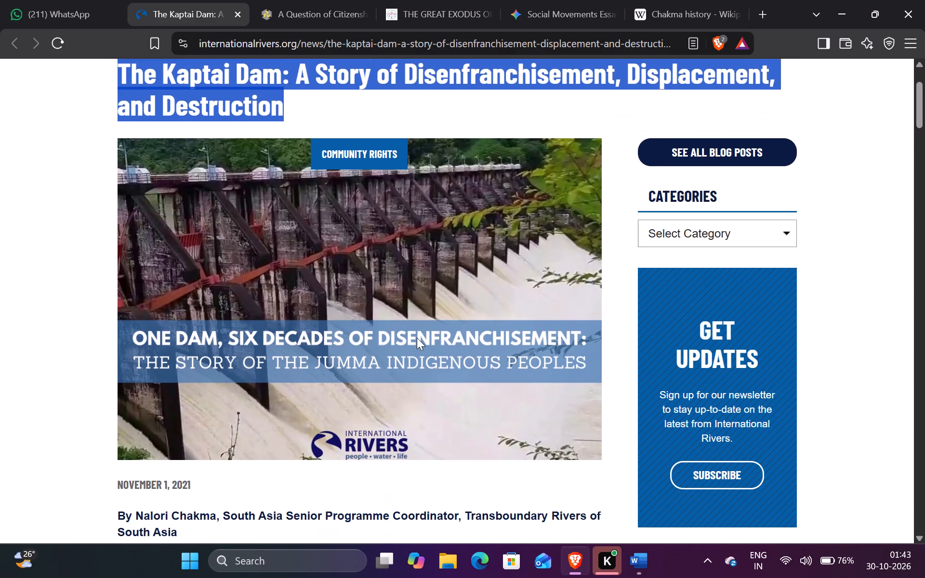
{"action": "scroll", "coordinate": [417, 338], "scroll_direction": "down", "scroll_amount": 1}
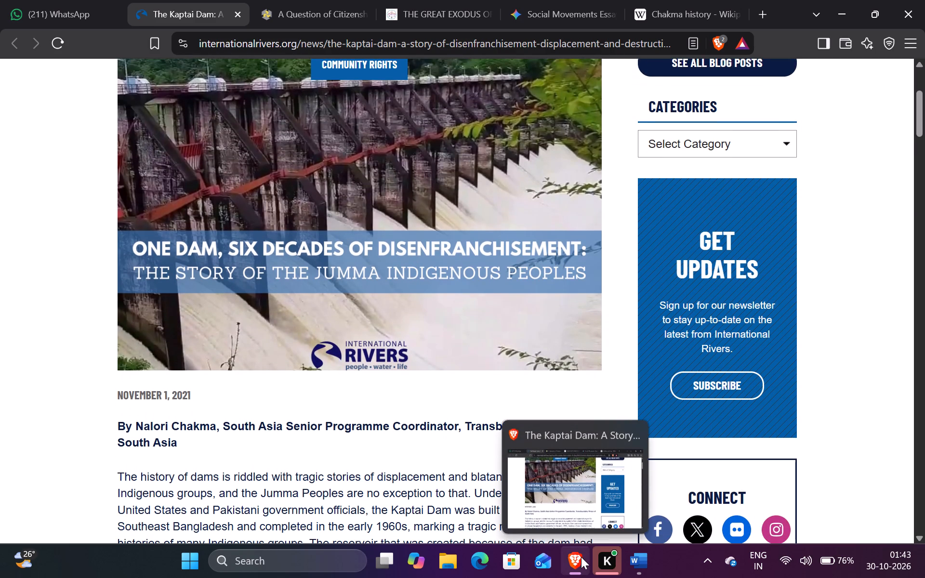
{"action": "left_click", "coordinate": [637, 557]}
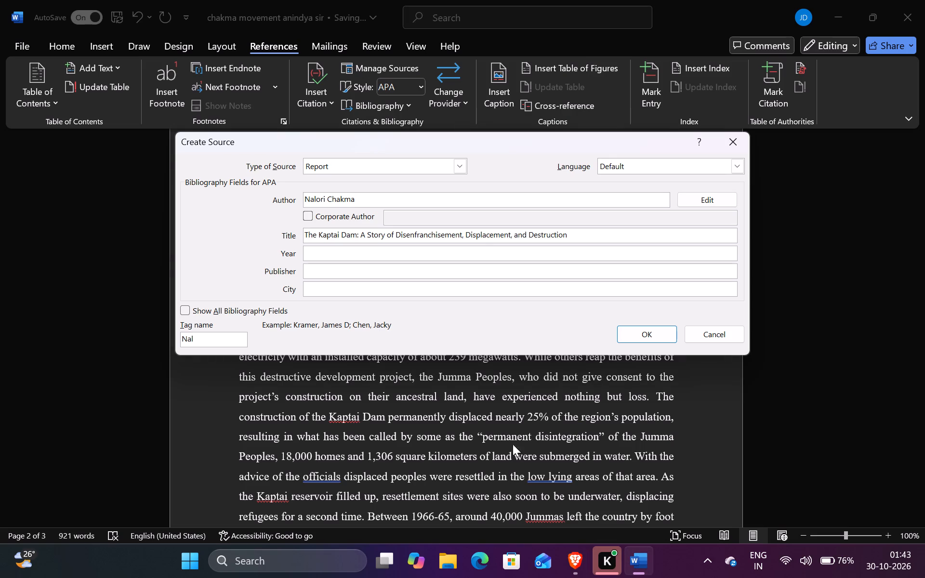
{"action": "left_click", "coordinate": [413, 246]}
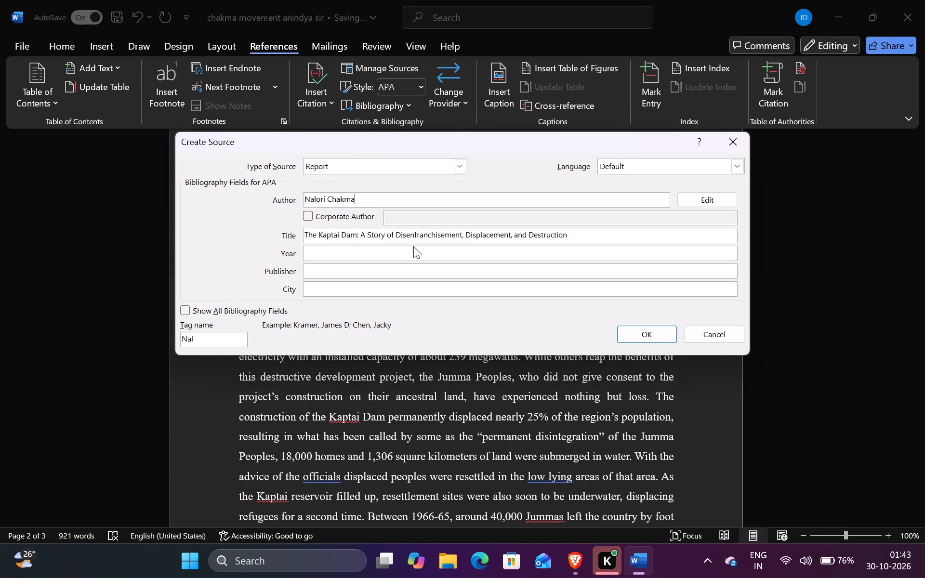
{"action": "left_click", "coordinate": [413, 246]}
{"action": "left_click", "coordinate": [320, 253]}
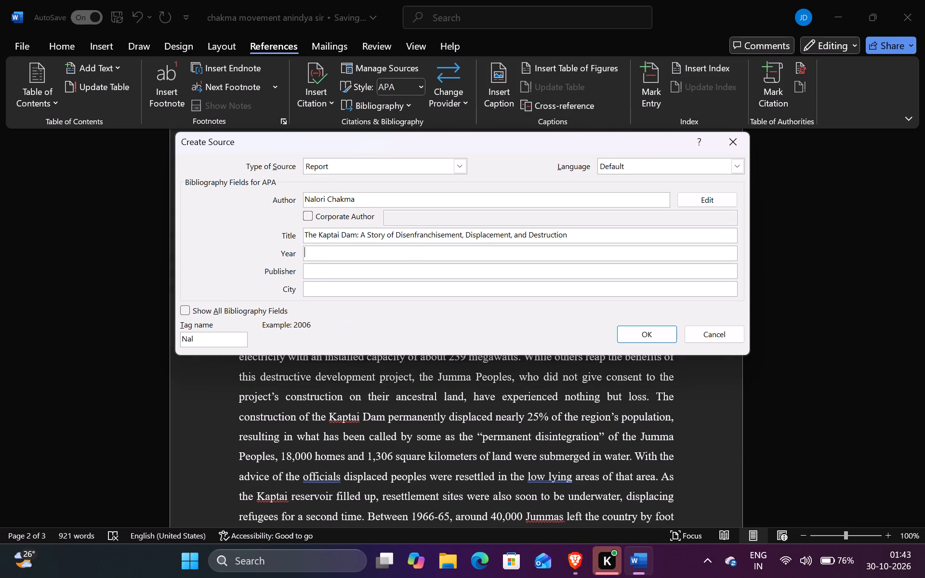
{"action": "type", "text": "2021"}
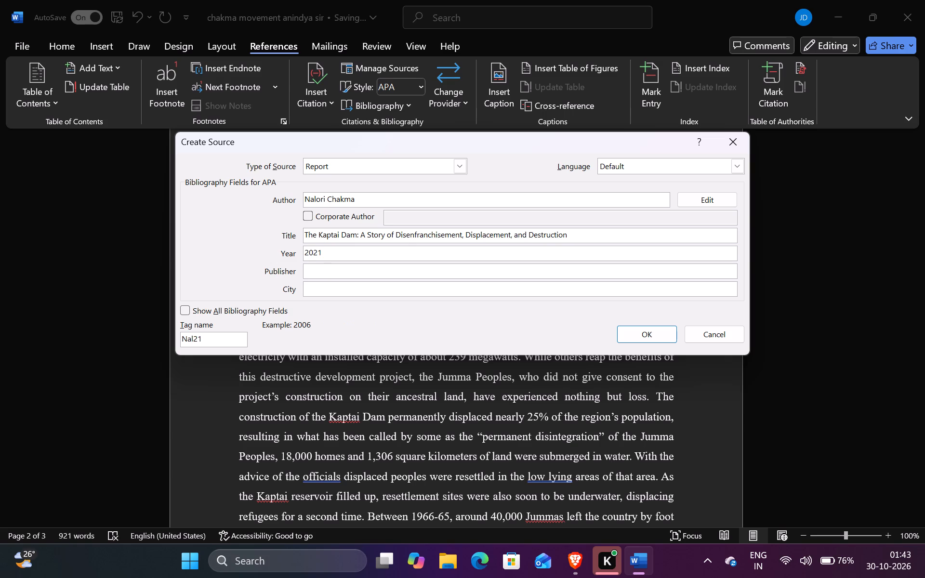
{"action": "left_click", "coordinate": [318, 271]}
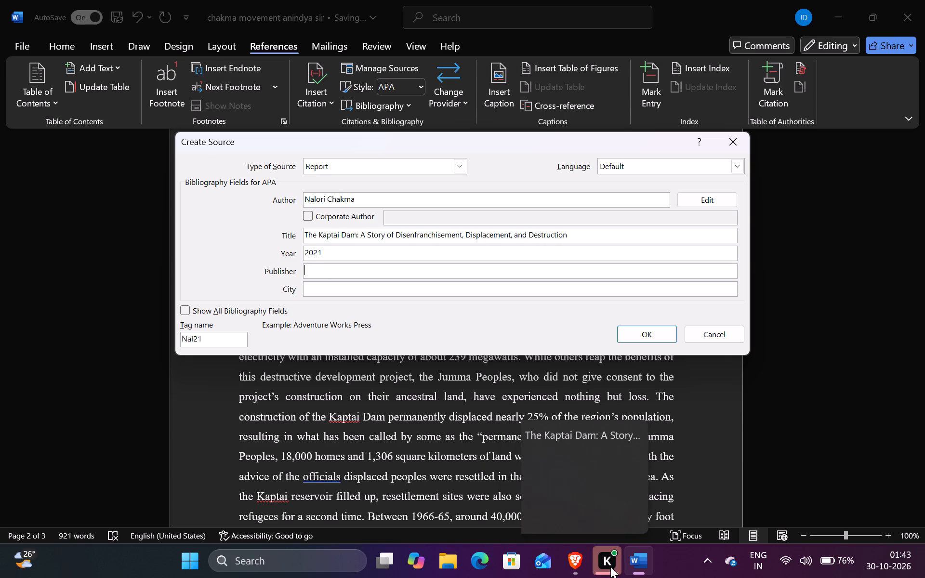
{"action": "left_click", "coordinate": [582, 571]}
{"action": "scroll", "coordinate": [582, 571], "scroll_direction": "up", "scroll_amount": 1}
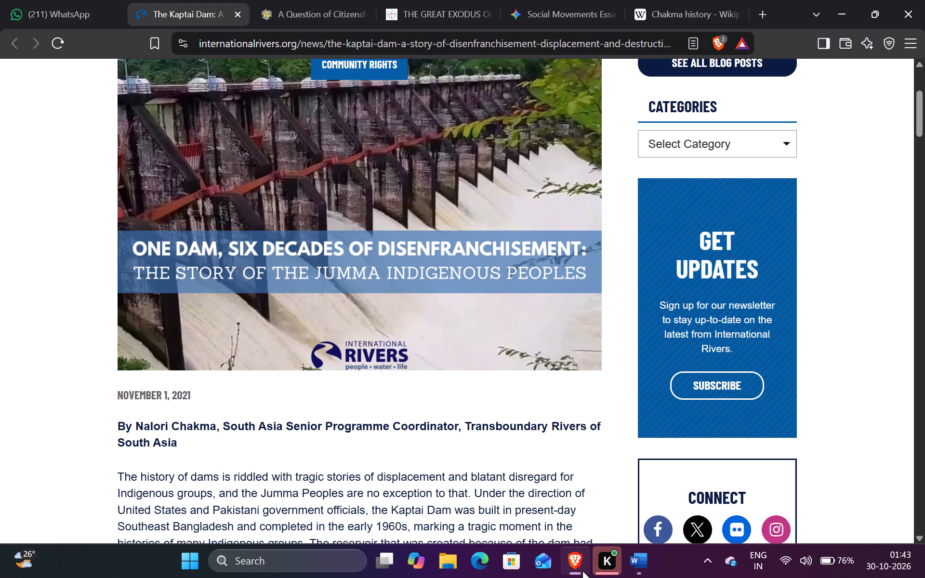
{"action": "scroll", "coordinate": [582, 571], "scroll_direction": "up", "scroll_amount": 1}
{"action": "scroll", "coordinate": [545, 328], "scroll_direction": "up", "scroll_amount": 4}
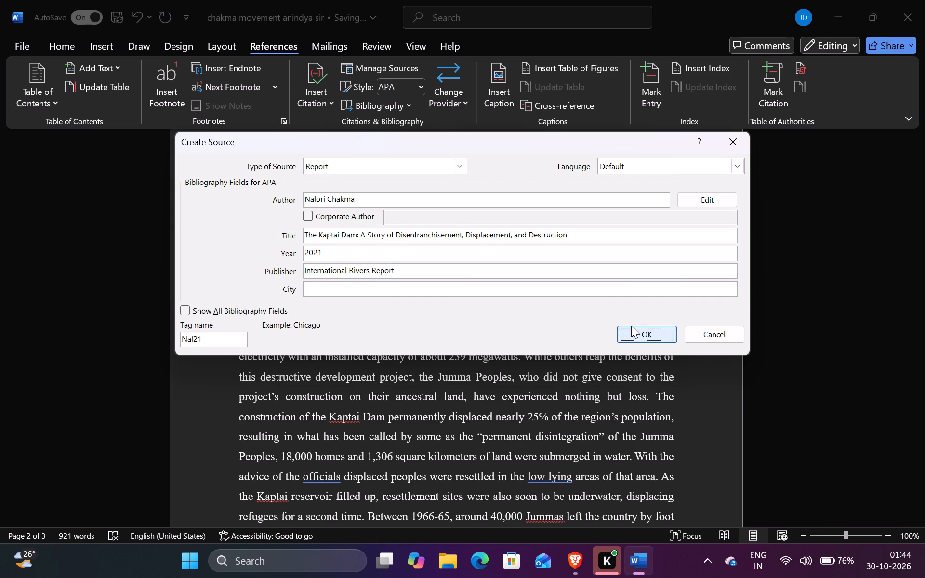
Add a full stop after the new citation ending the Kaptai Dam passage and start a new paragraph.
{"action": "scroll", "coordinate": [631, 326], "scroll_direction": "down", "scroll_amount": 1}
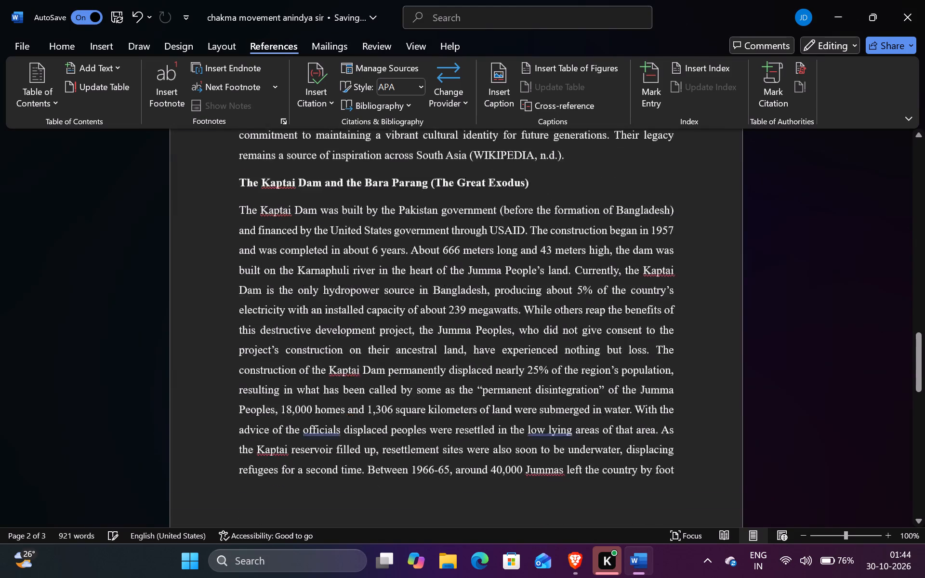
{"action": "scroll", "coordinate": [631, 326], "scroll_direction": "down", "scroll_amount": 3}
{"action": "scroll", "coordinate": [631, 326], "scroll_direction": "up", "scroll_amount": 3}
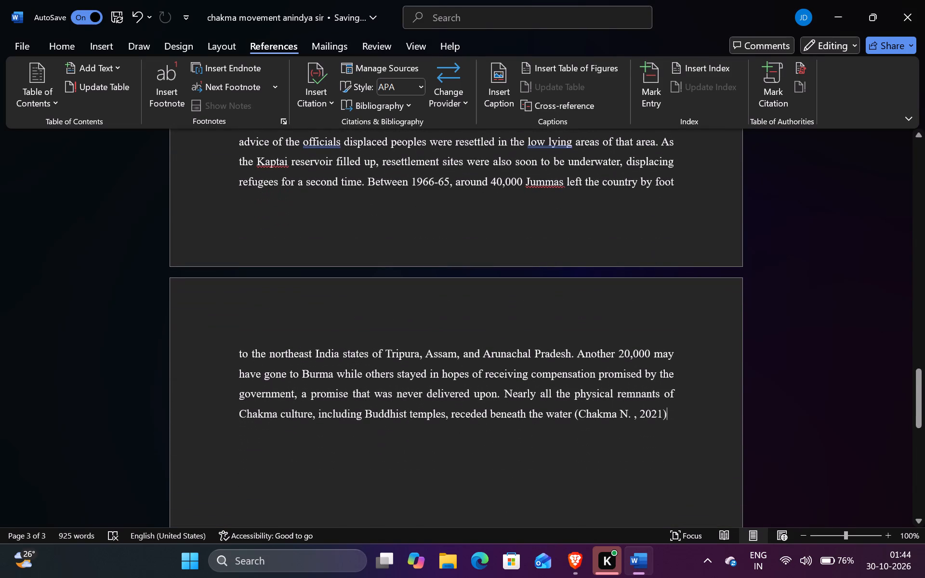
{"action": "key", "text": "period"}
{"action": "key", "text": "Return"}
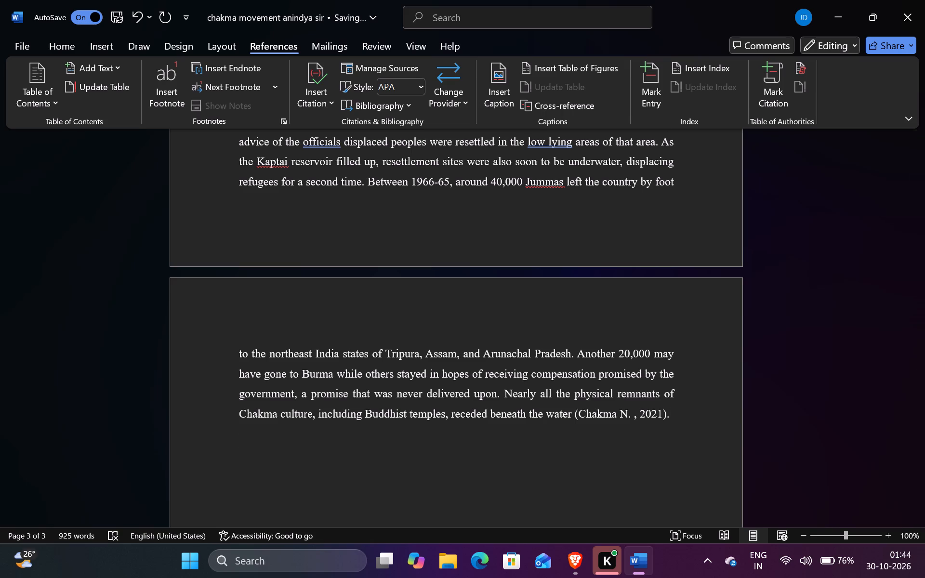
Look through the bibliography layouts and saved citation sources, and review the social context section and Kaptai Dam passage.
{"action": "left_click", "coordinate": [370, 104]}
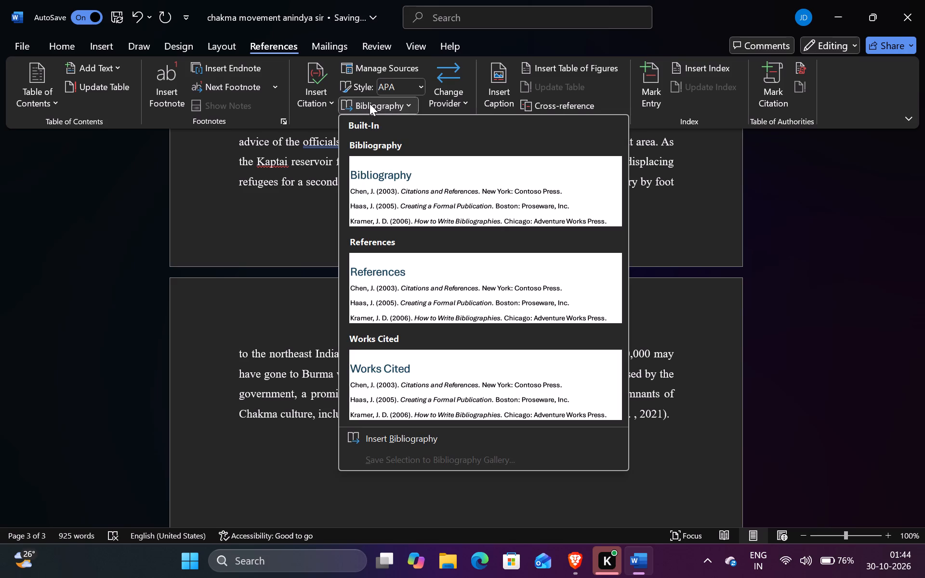
{"action": "left_click", "coordinate": [327, 94]}
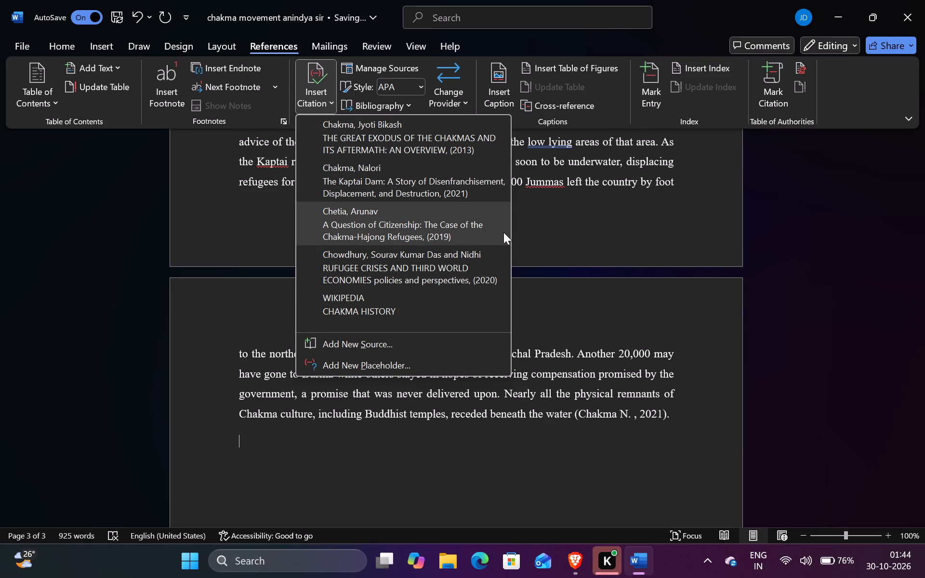
{"action": "left_click", "coordinate": [808, 246]}
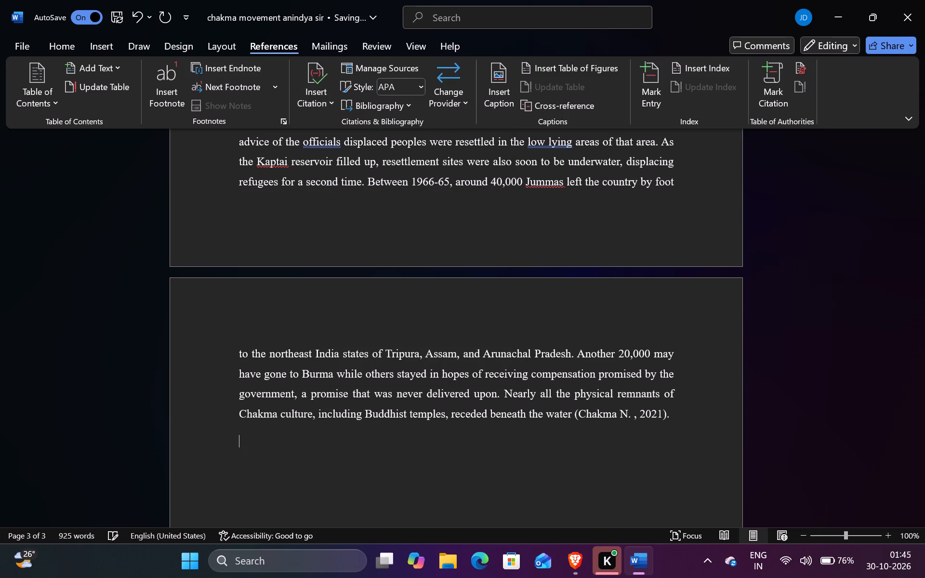
{"action": "scroll", "coordinate": [808, 246], "scroll_direction": "up", "scroll_amount": 3}
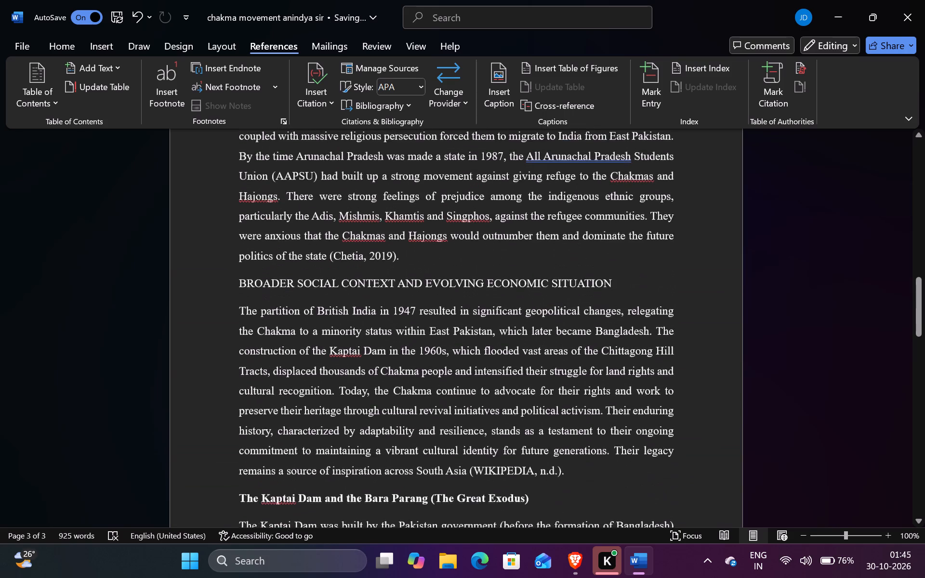
{"action": "scroll", "coordinate": [808, 246], "scroll_direction": "down", "scroll_amount": 2}
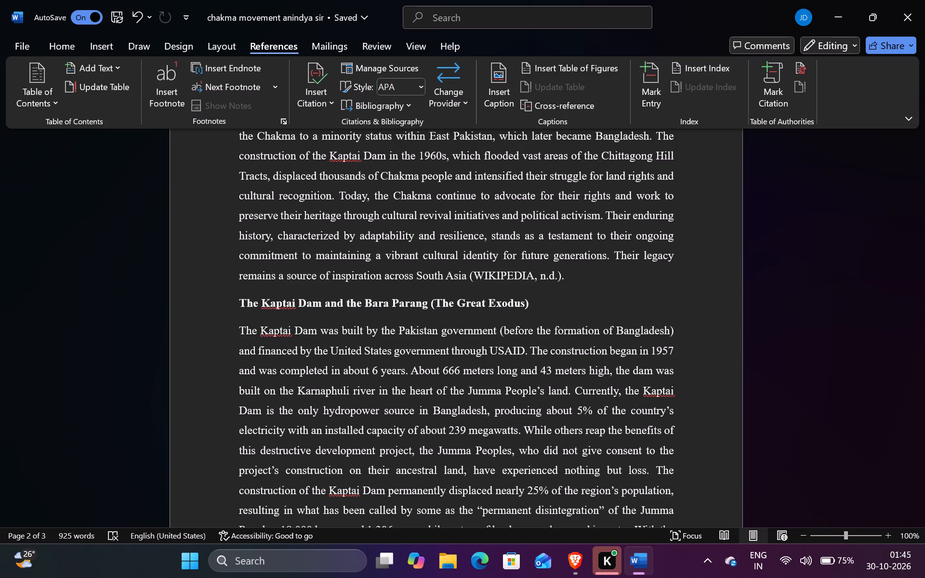
{"action": "scroll", "coordinate": [808, 246], "scroll_direction": "down", "scroll_amount": 3}
{"action": "scroll", "coordinate": [808, 246], "scroll_direction": "up", "scroll_amount": 1}
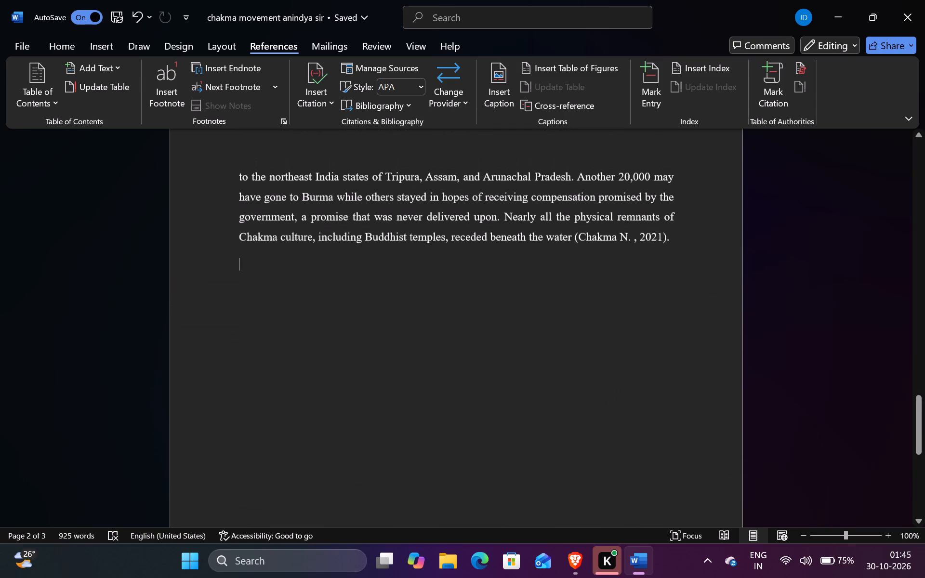
{"action": "scroll", "coordinate": [808, 246], "scroll_direction": "left", "scroll_amount": 1}
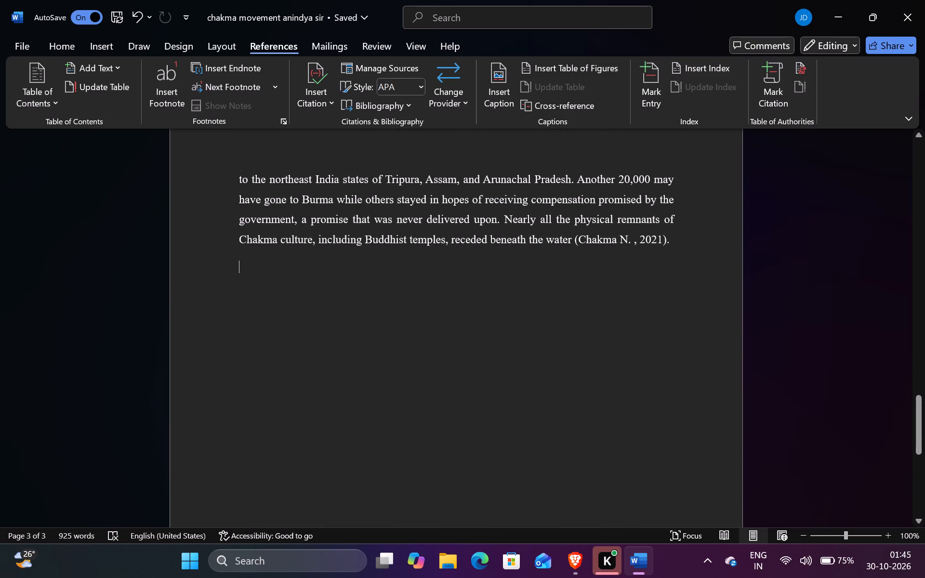
Copy the International Rivers paragraph beginning "The dam has come to symbolize" and paste it as text only into Word's new paragraph.
{"action": "left_click", "coordinate": [589, 552]}
{"action": "scroll", "coordinate": [415, 430], "scroll_direction": "down", "scroll_amount": 6}
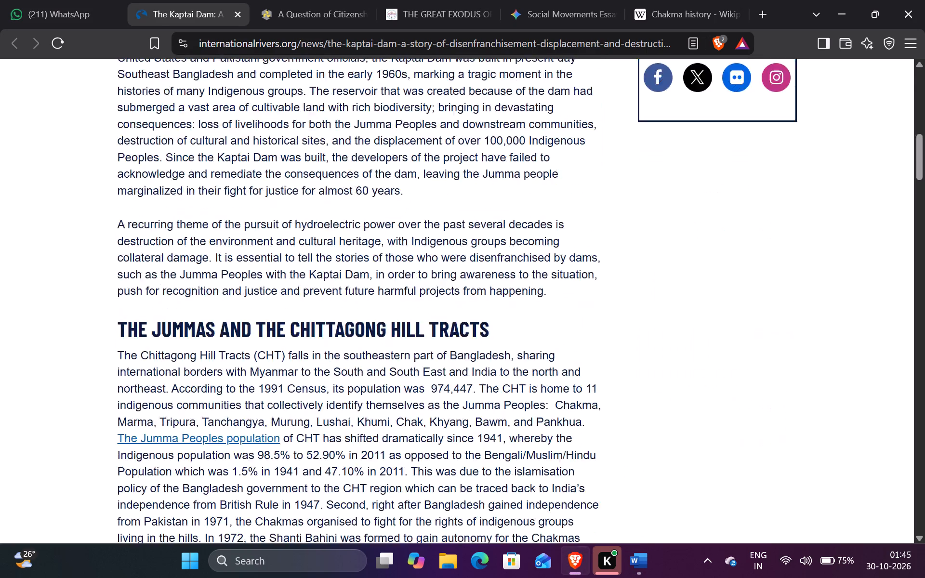
{"action": "scroll", "coordinate": [415, 430], "scroll_direction": "down", "scroll_amount": 3}
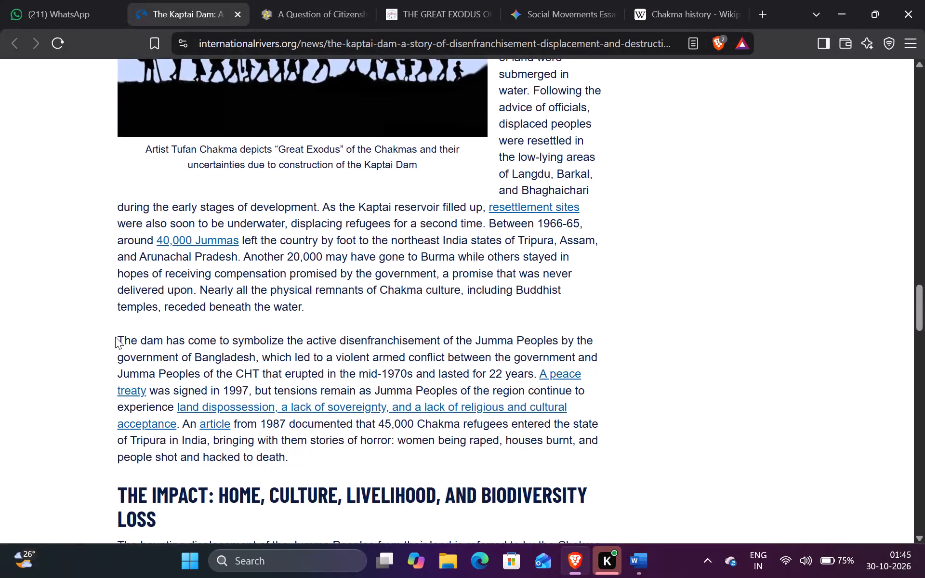
{"action": "left_click_drag", "start_coordinate": [115, 333], "coordinate": [420, 386]}
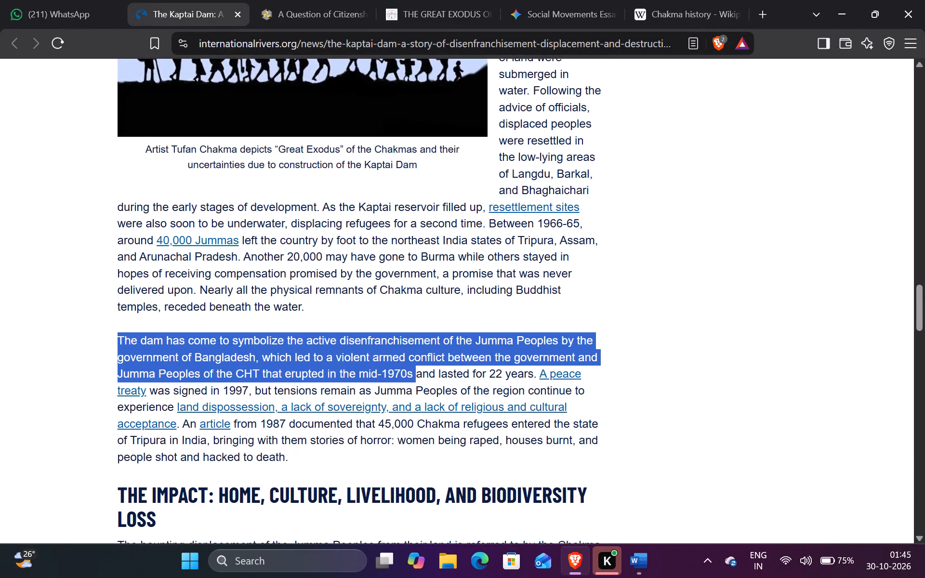
{"action": "left_click_drag", "start_coordinate": [420, 386], "coordinate": [304, 463]}
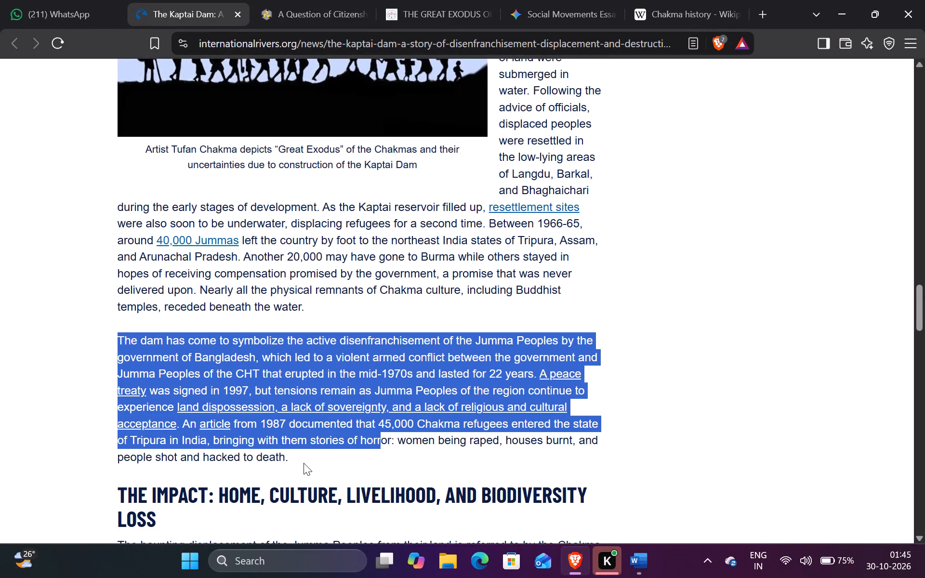
{"action": "key", "text": "ctrl+c"}
{"action": "left_click", "coordinate": [627, 572]}
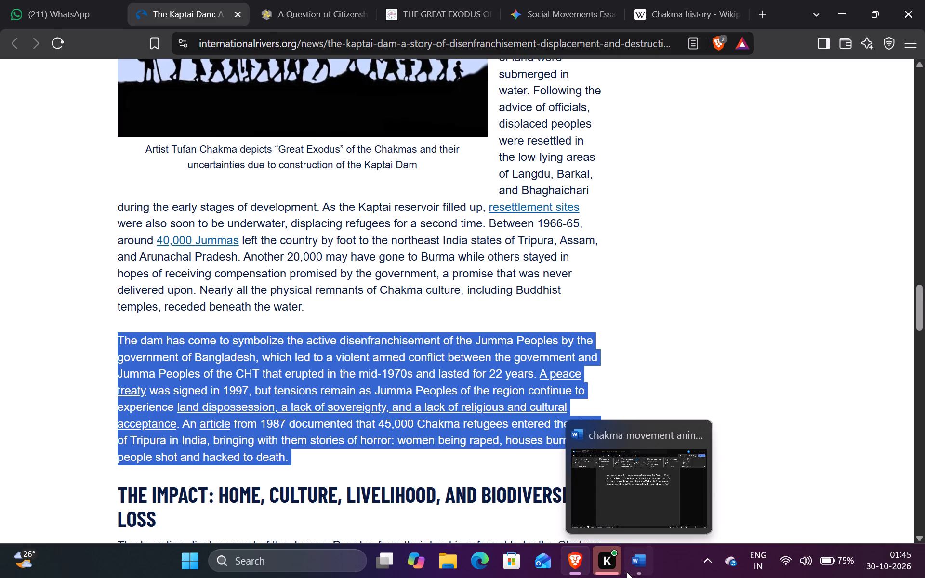
{"action": "key", "text": "ctrl+v"}
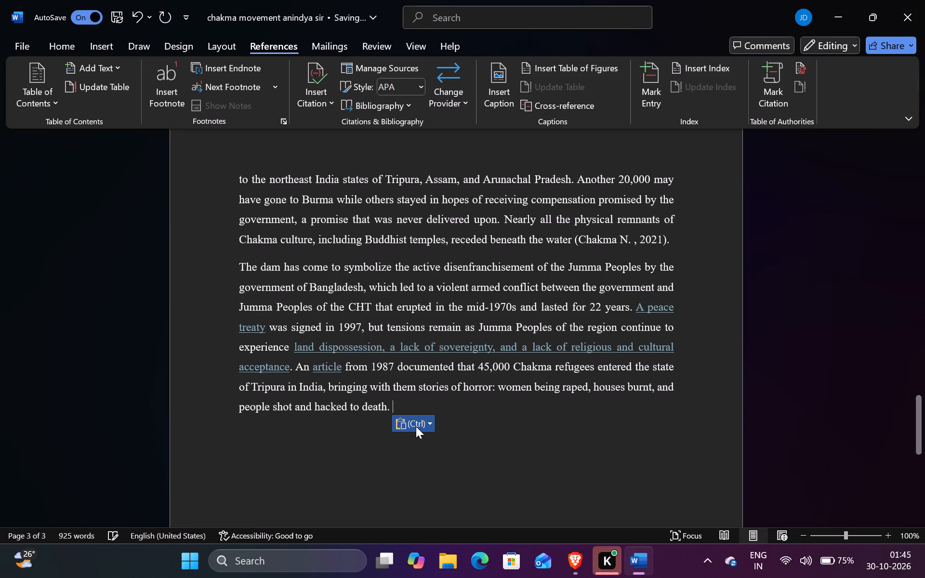
{"action": "left_click", "coordinate": [416, 426]}
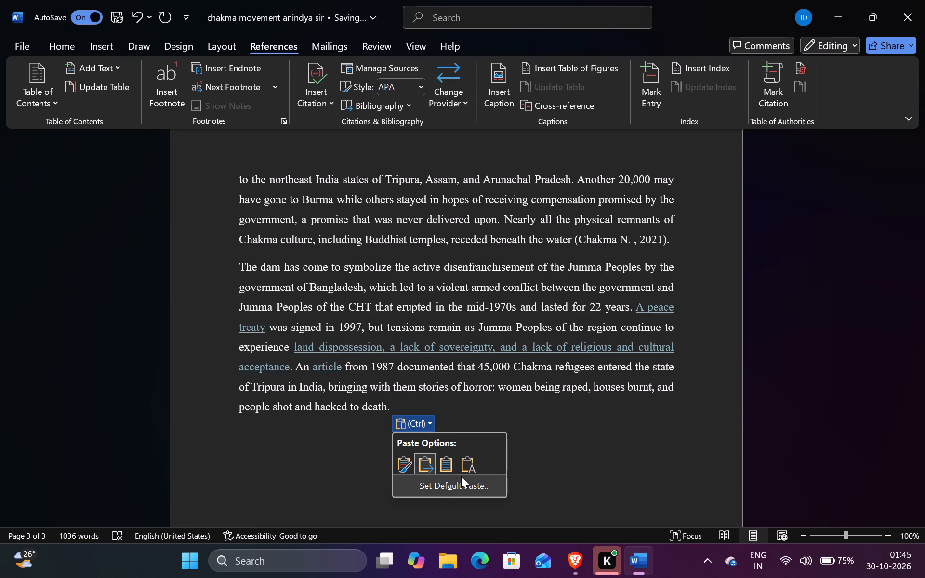
{"action": "left_click", "coordinate": [465, 472]}
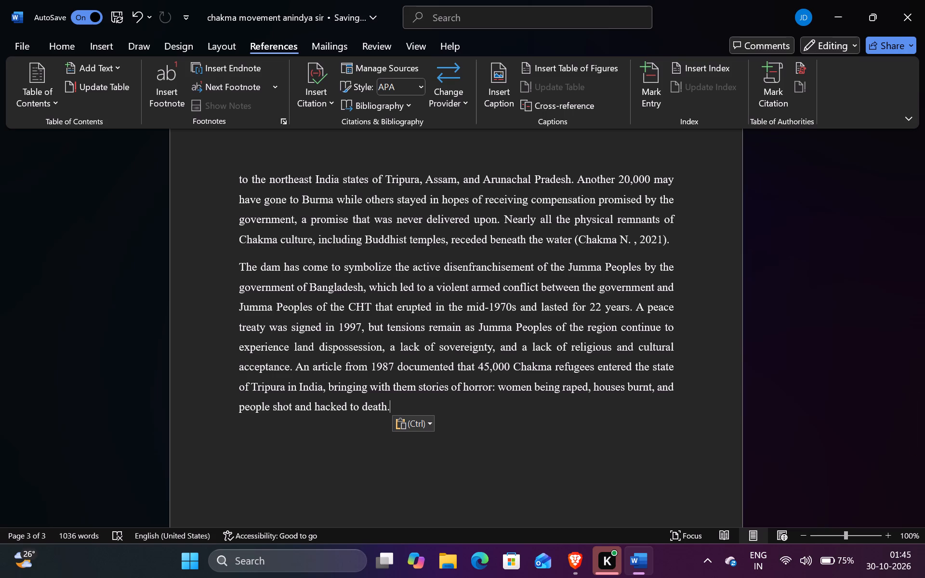
Delete the phrase "About 666 meters long and 43 meters high," from the Kaptai Dam paragraph.
{"action": "scroll", "coordinate": [465, 472], "scroll_direction": "up", "scroll_amount": 1}
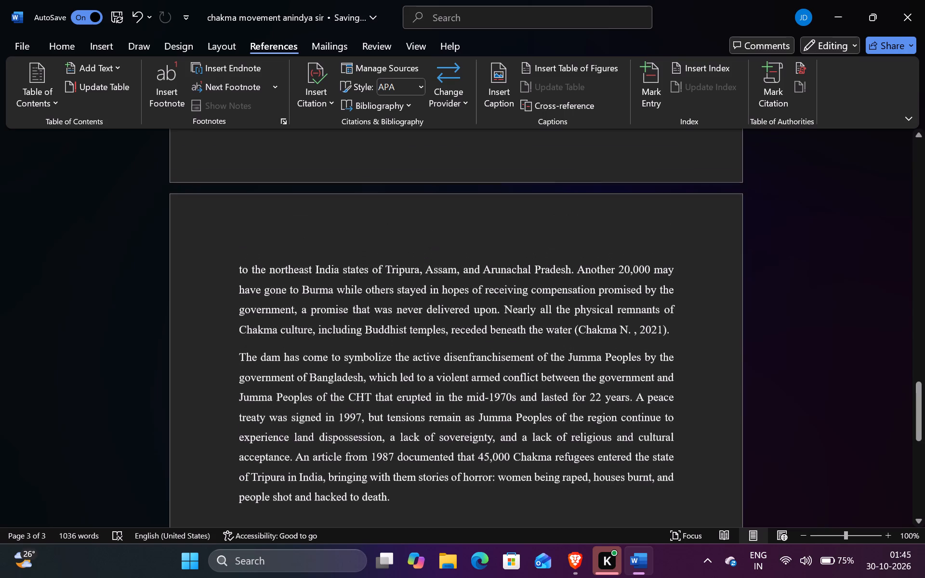
{"action": "scroll", "coordinate": [465, 472], "scroll_direction": "up", "scroll_amount": 1}
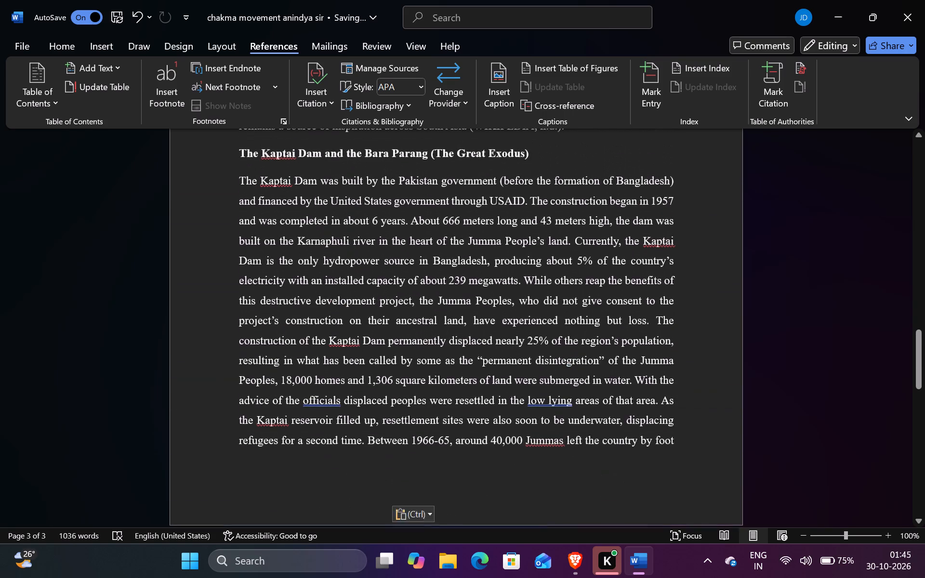
{"action": "scroll", "coordinate": [465, 472], "scroll_direction": "up", "scroll_amount": 1}
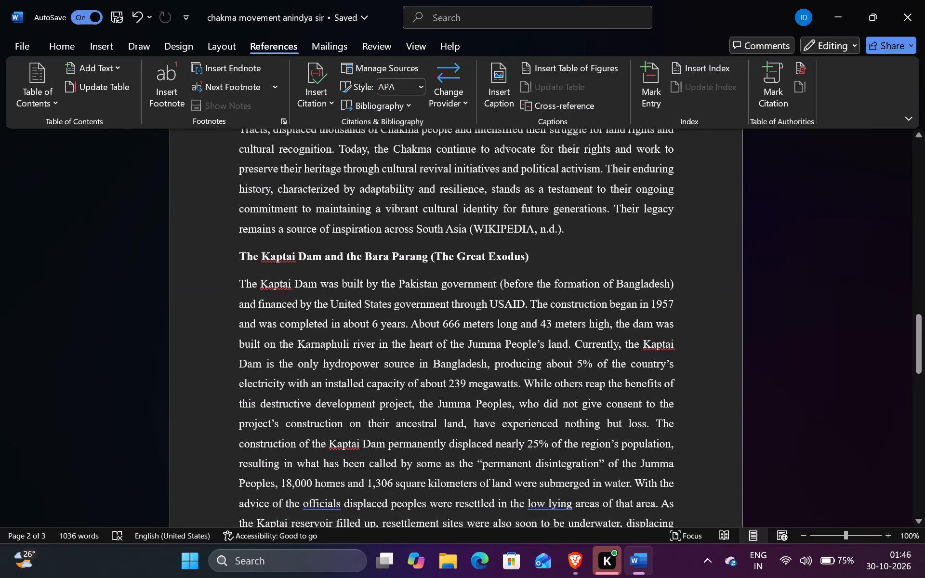
{"action": "scroll", "coordinate": [465, 472], "scroll_direction": "up", "scroll_amount": 2}
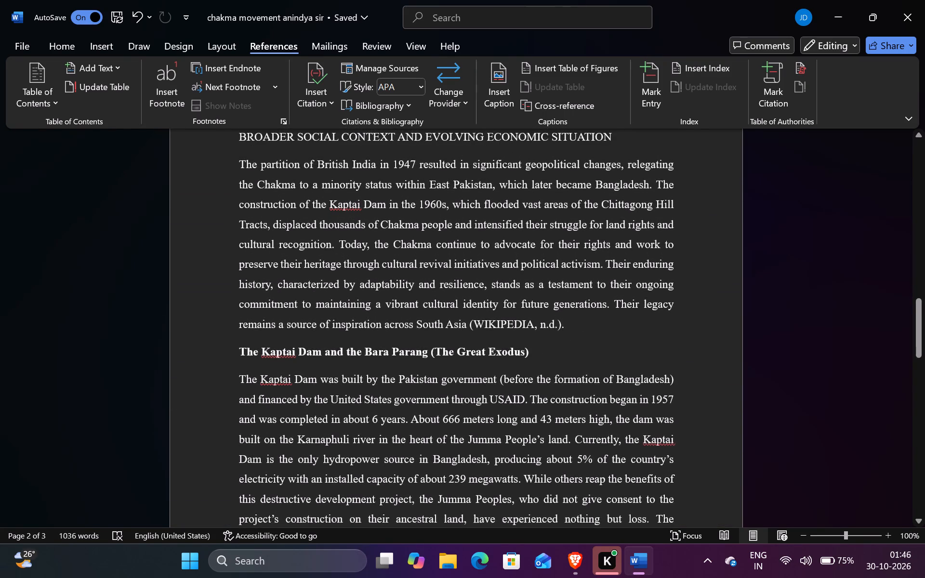
{"action": "scroll", "coordinate": [465, 472], "scroll_direction": "up", "scroll_amount": 1}
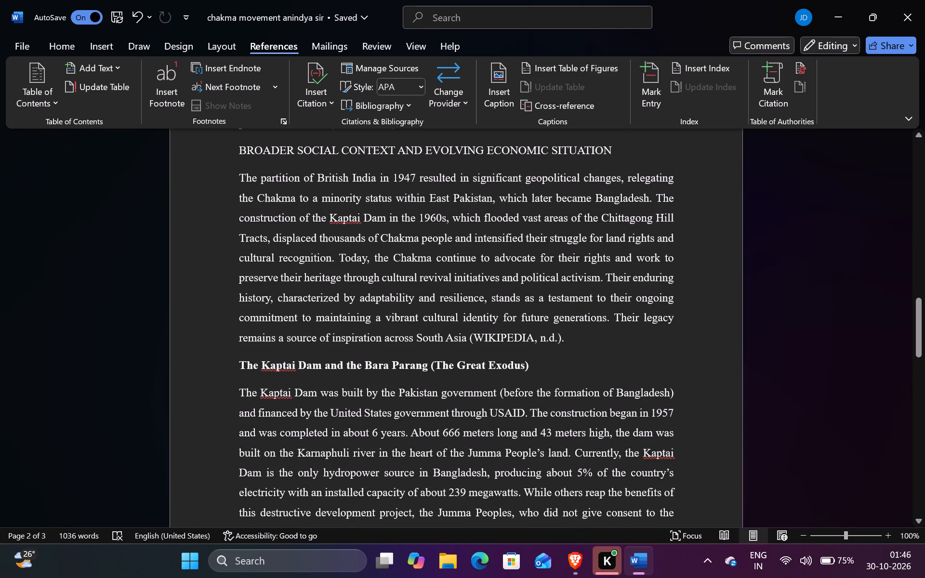
{"action": "scroll", "coordinate": [585, 294], "scroll_direction": "down", "scroll_amount": 1}
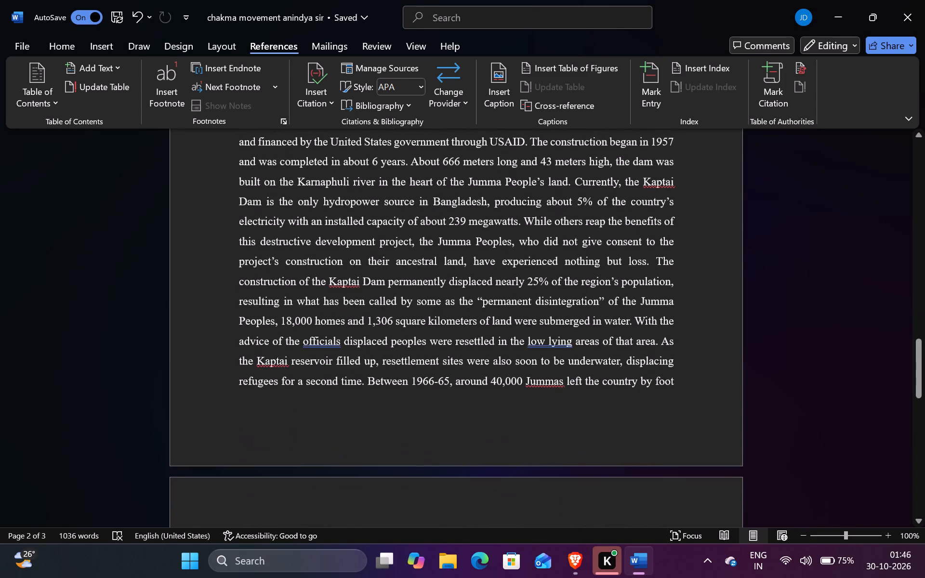
{"action": "scroll", "coordinate": [585, 294], "scroll_direction": "up", "scroll_amount": 1}
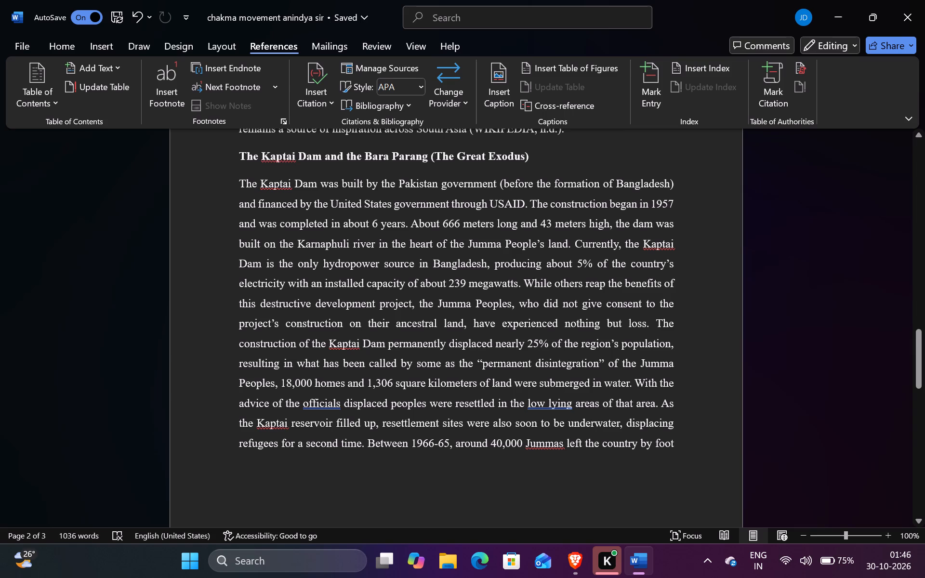
{"action": "left_click_drag", "start_coordinate": [411, 225], "coordinate": [499, 220]}
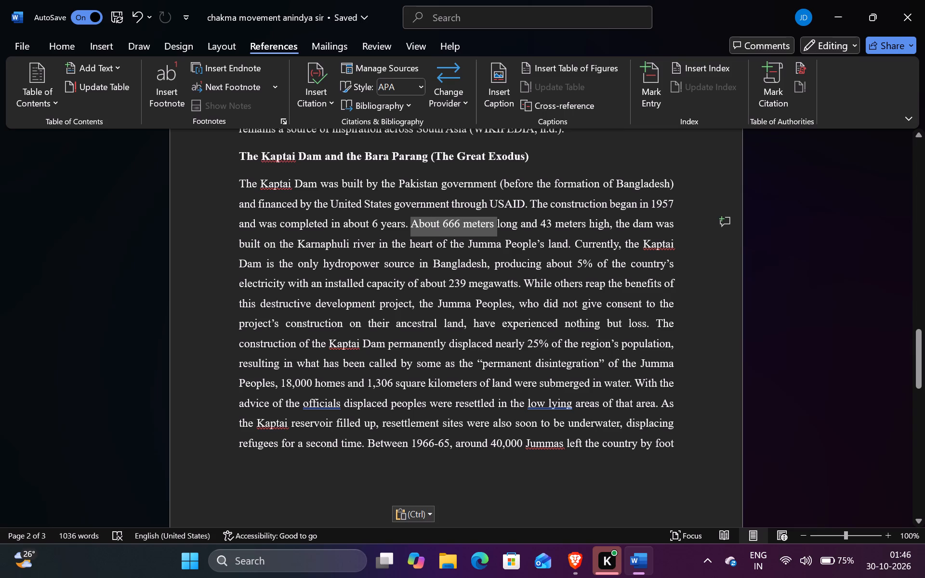
{"action": "left_click_drag", "start_coordinate": [499, 220], "coordinate": [602, 228]}
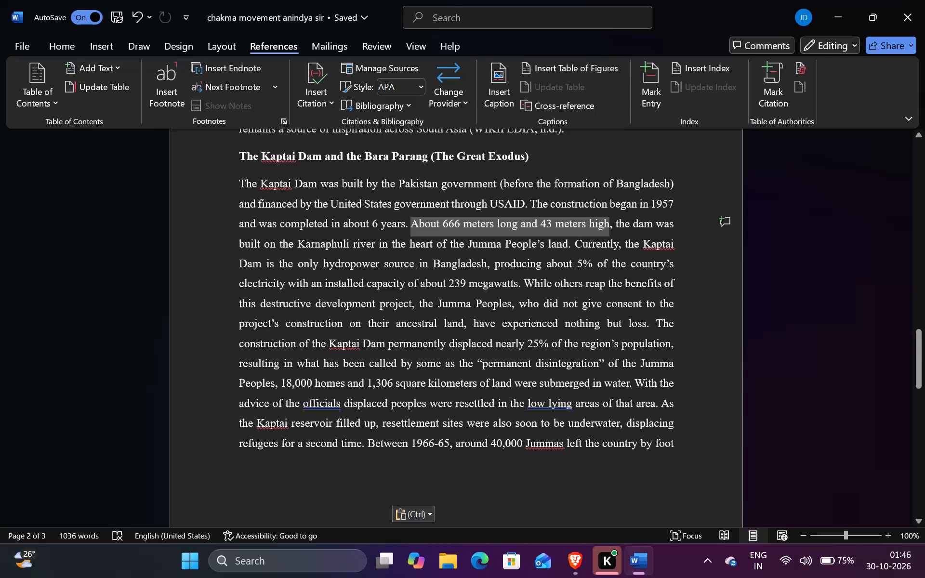
{"action": "left_click_drag", "start_coordinate": [602, 228], "coordinate": [615, 228]}
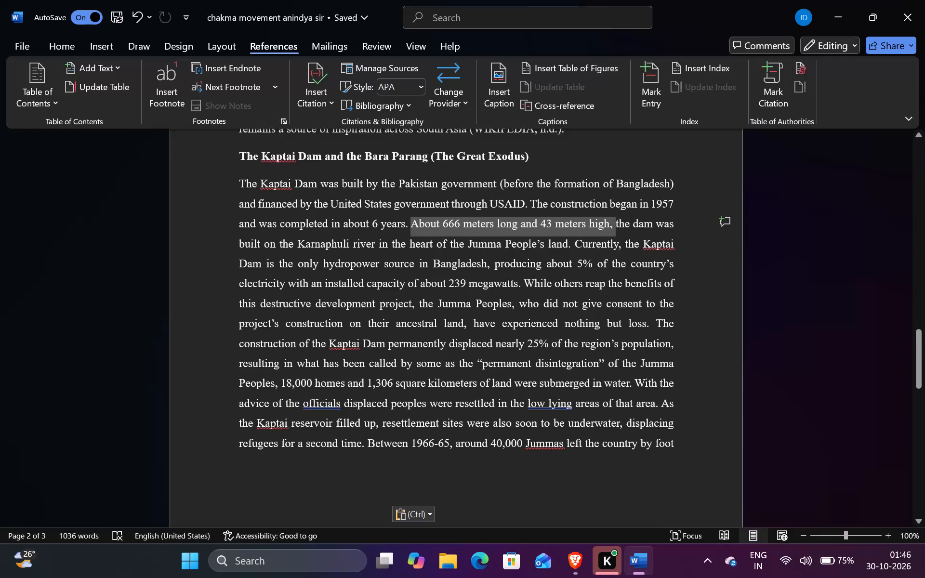
{"action": "left_click_drag", "start_coordinate": [615, 228], "coordinate": [613, 228]}
{"action": "key", "text": "BackSpace"}
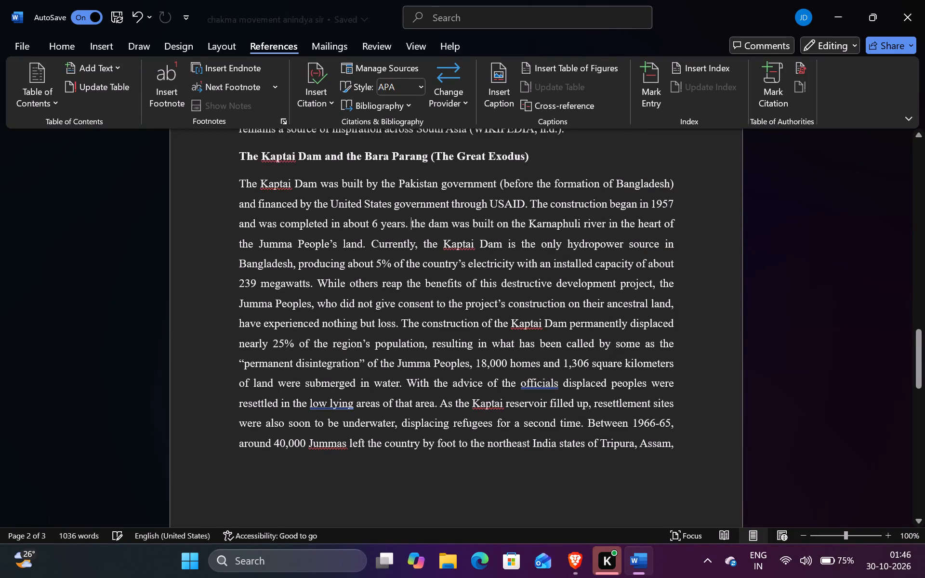
Capitalise "The" at the start of the sentence "The dam was built on the Karnaphuli river".
{"action": "left_click", "coordinate": [411, 223]}
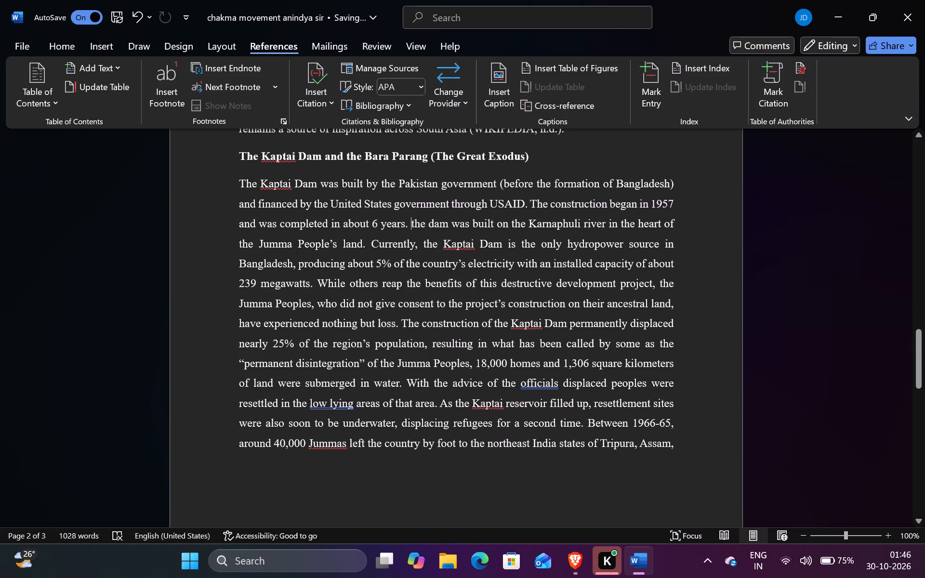
{"action": "left_click", "coordinate": [419, 220]}
{"action": "key", "text": "BackSpace"}
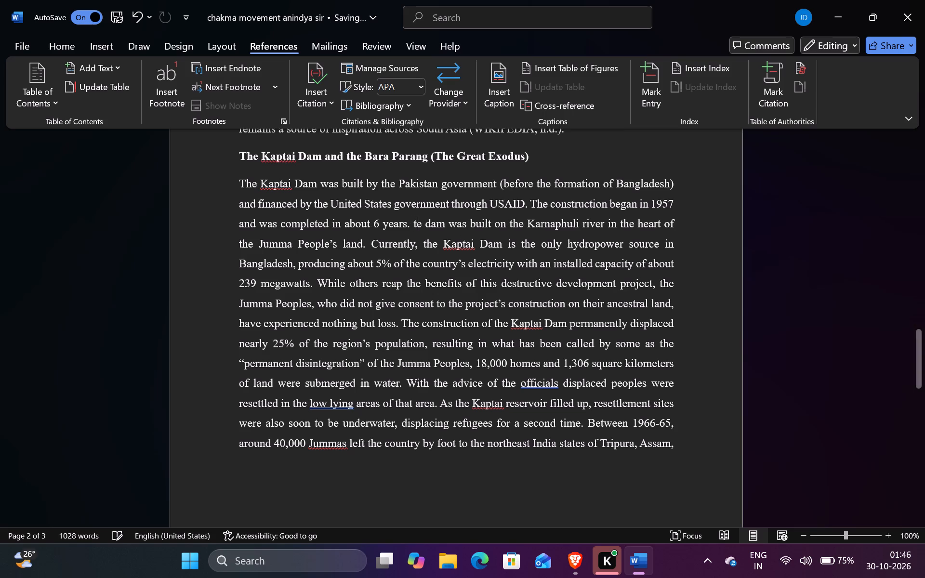
{"action": "key", "text": "BackSpace"}
{"action": "type", "text": "th"}
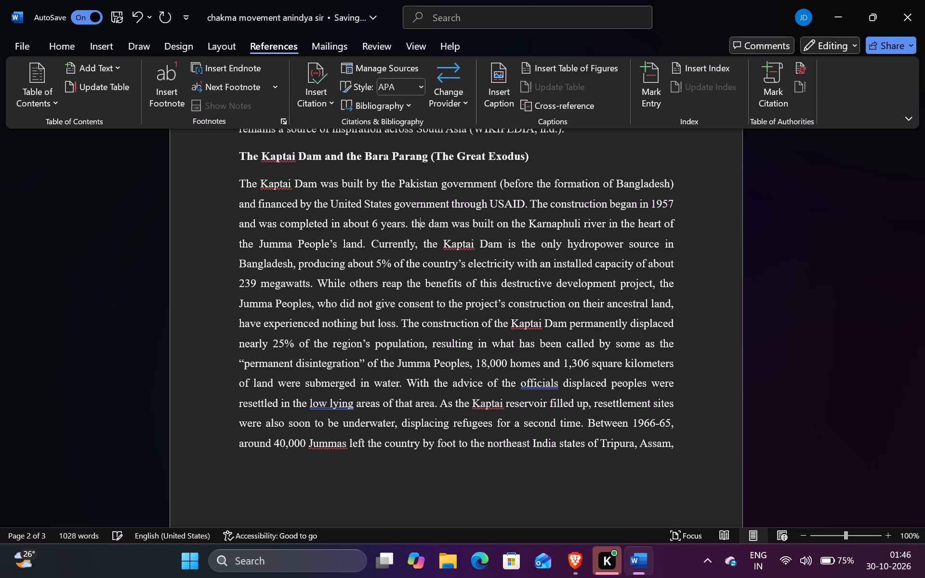
{"action": "key", "text": "space"}
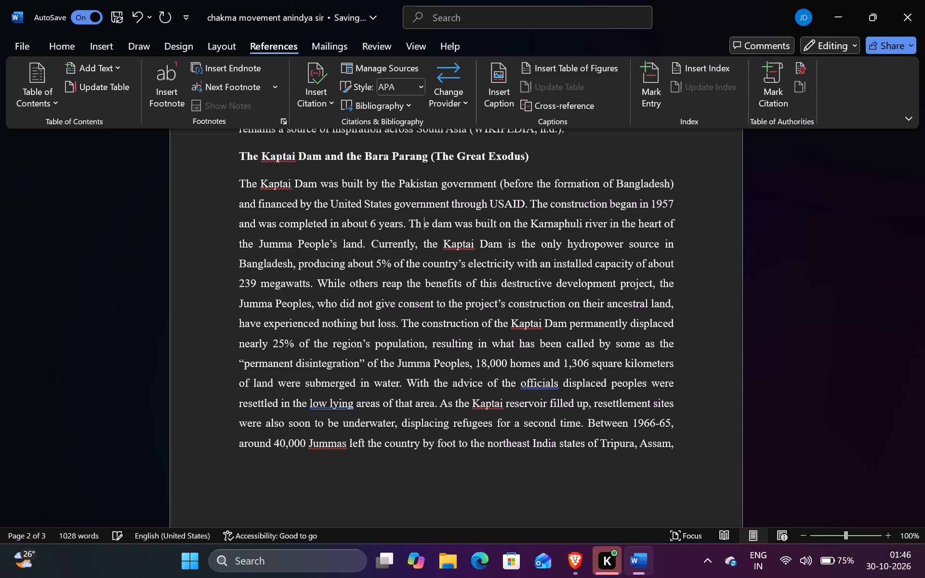
{"action": "key", "text": "BackSpace"}
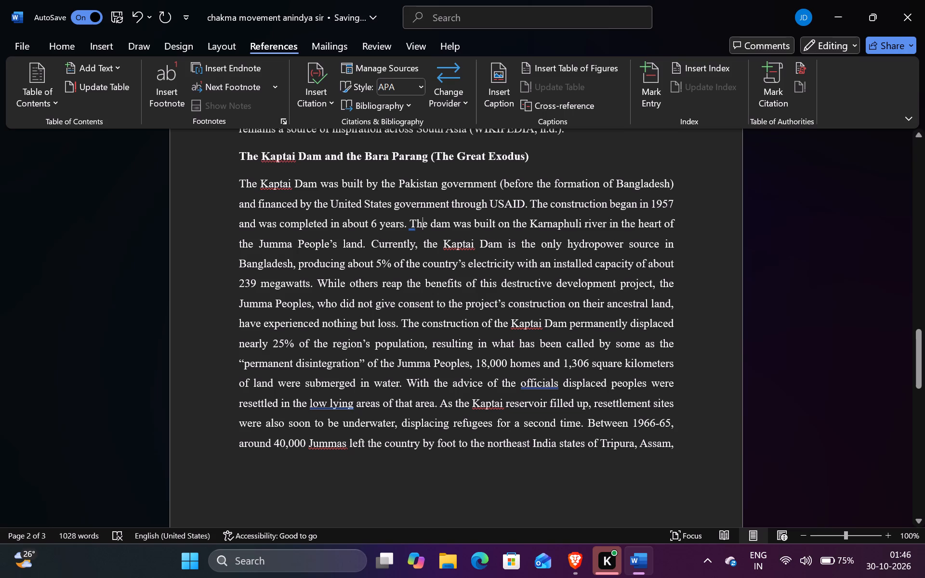
{"action": "left_click", "coordinate": [397, 225]}
Reread the Kaptai Dam paragraph from "Currently, the Kaptai Dam" through the sentence on the Jumma Peoples' consent, looking for text to trim.
{"action": "left_click_drag", "start_coordinate": [367, 243], "coordinate": [439, 255]}
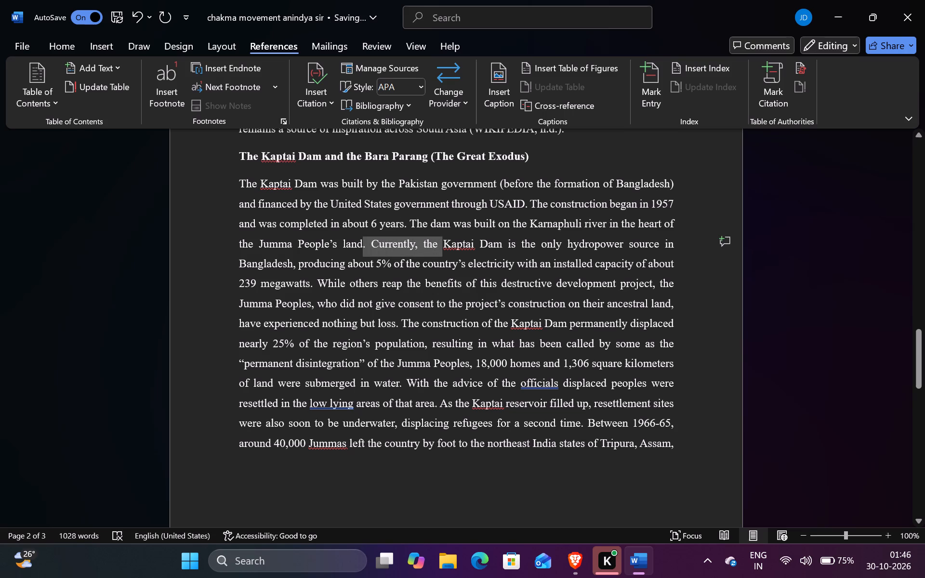
{"action": "left_click_drag", "start_coordinate": [439, 255], "coordinate": [471, 257]}
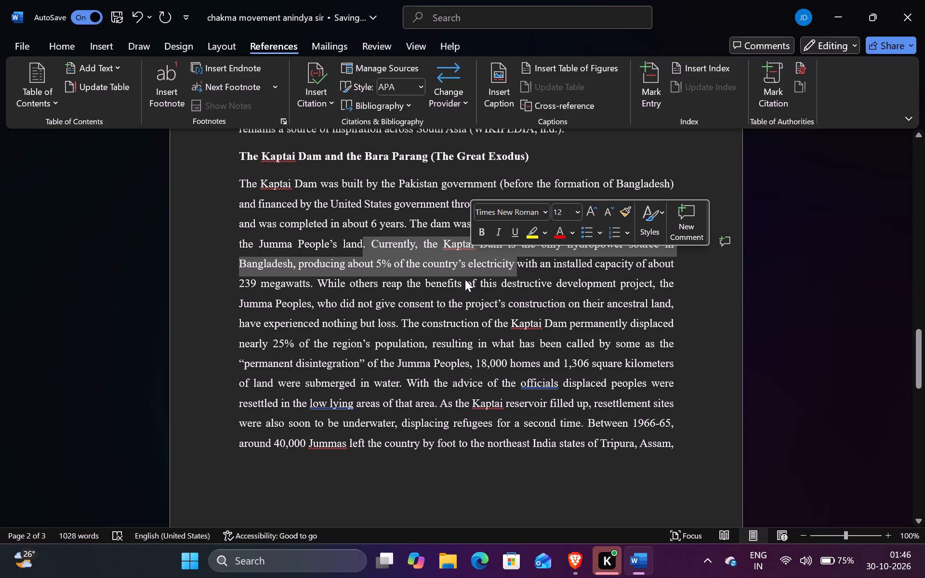
{"action": "left_click", "coordinate": [465, 279]}
{"action": "left_click_drag", "start_coordinate": [373, 239], "coordinate": [375, 239]}
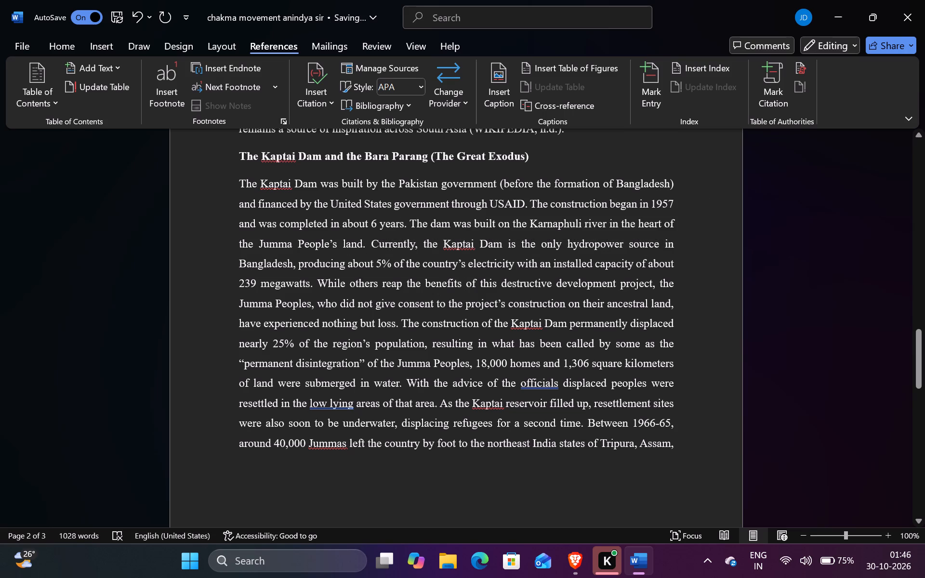
{"action": "left_click_drag", "start_coordinate": [375, 239], "coordinate": [417, 283]}
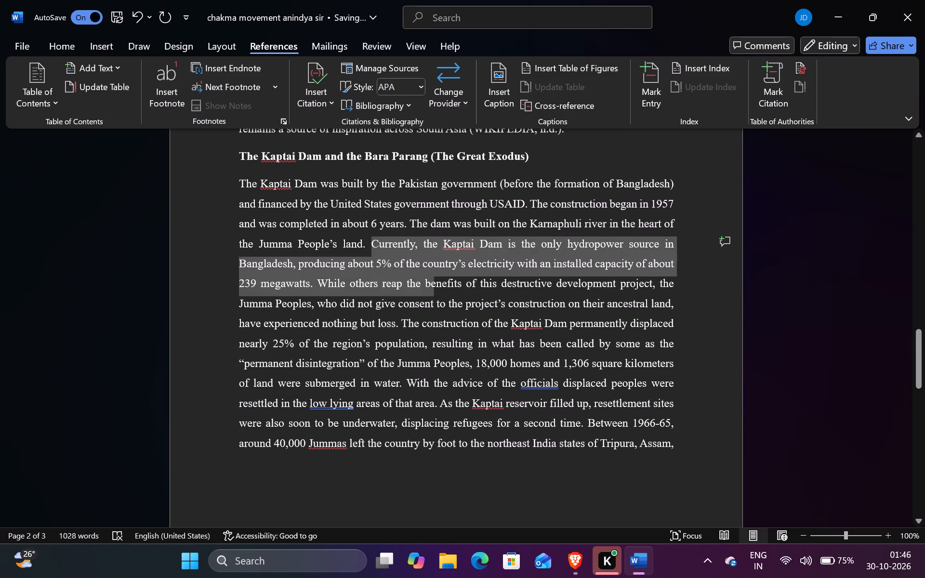
{"action": "left_click_drag", "start_coordinate": [417, 283], "coordinate": [487, 267]}
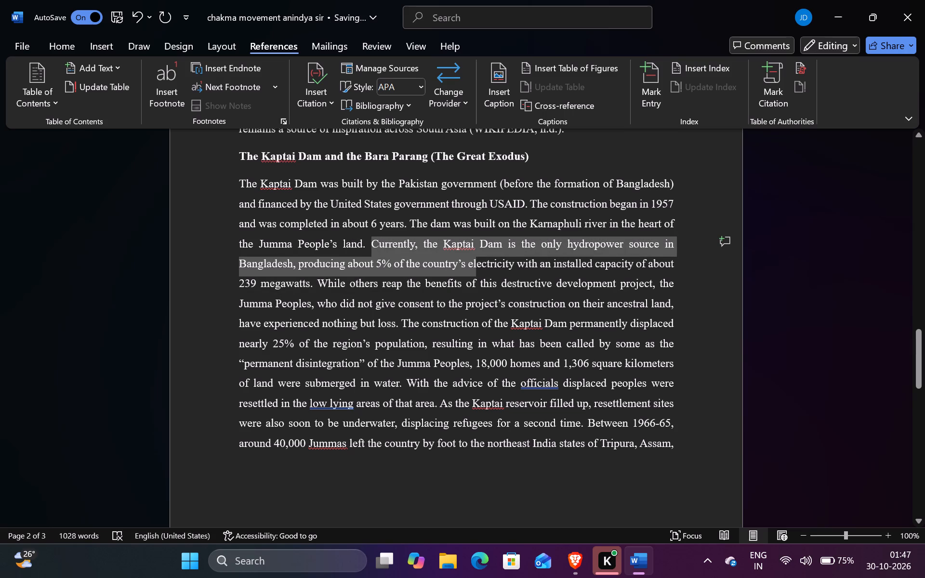
{"action": "left_click_drag", "start_coordinate": [487, 267], "coordinate": [311, 296]}
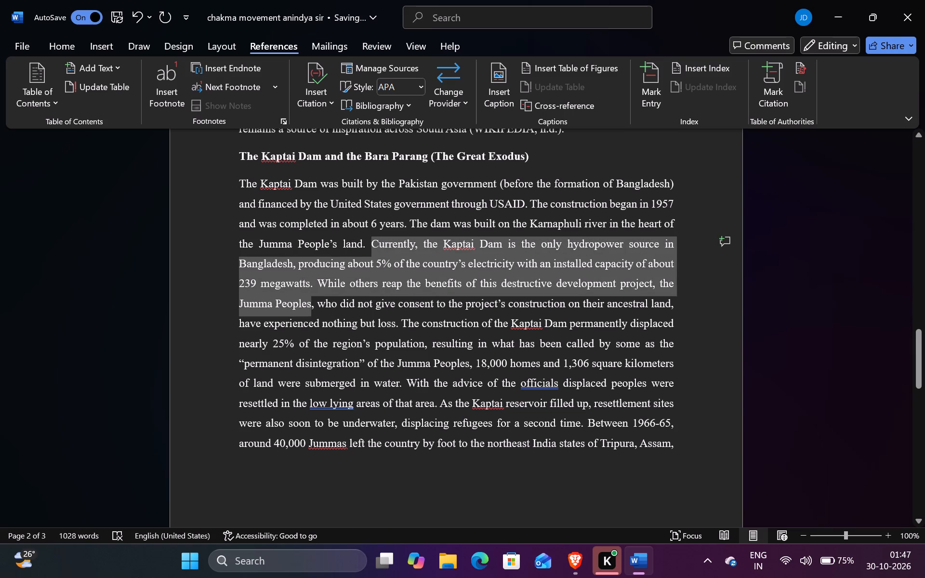
{"action": "left_click_drag", "start_coordinate": [311, 296], "coordinate": [606, 278]}
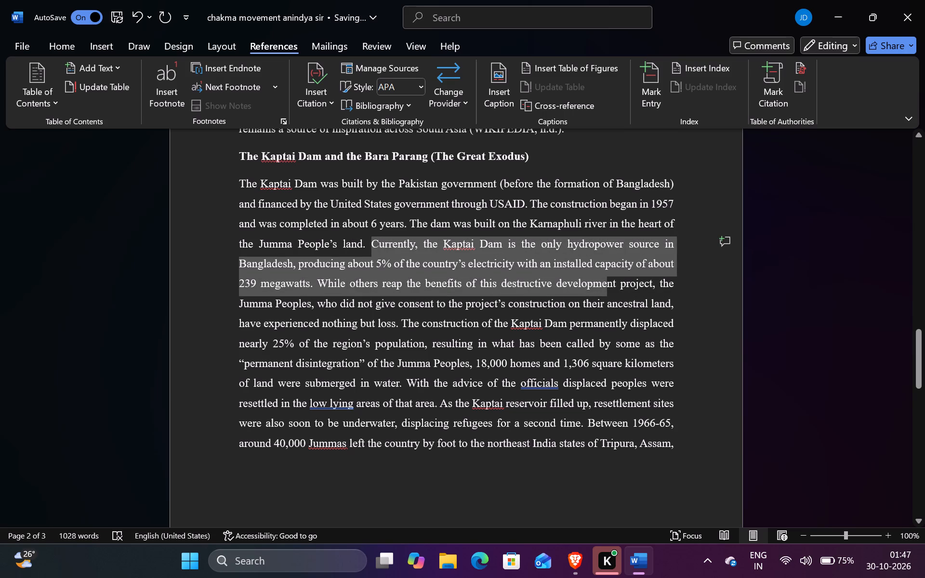
{"action": "left_click_drag", "start_coordinate": [606, 278], "coordinate": [676, 283]}
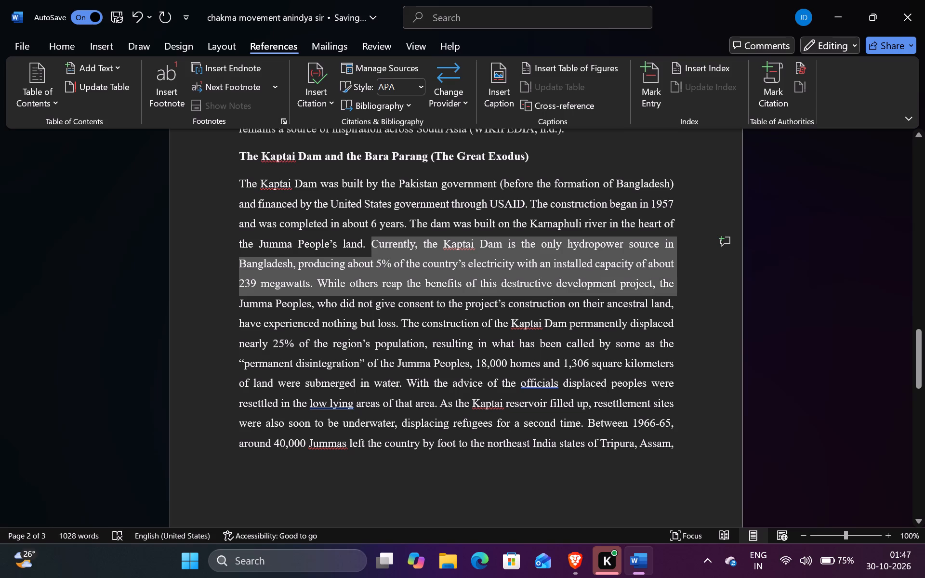
{"action": "left_click_drag", "start_coordinate": [676, 283], "coordinate": [501, 308]}
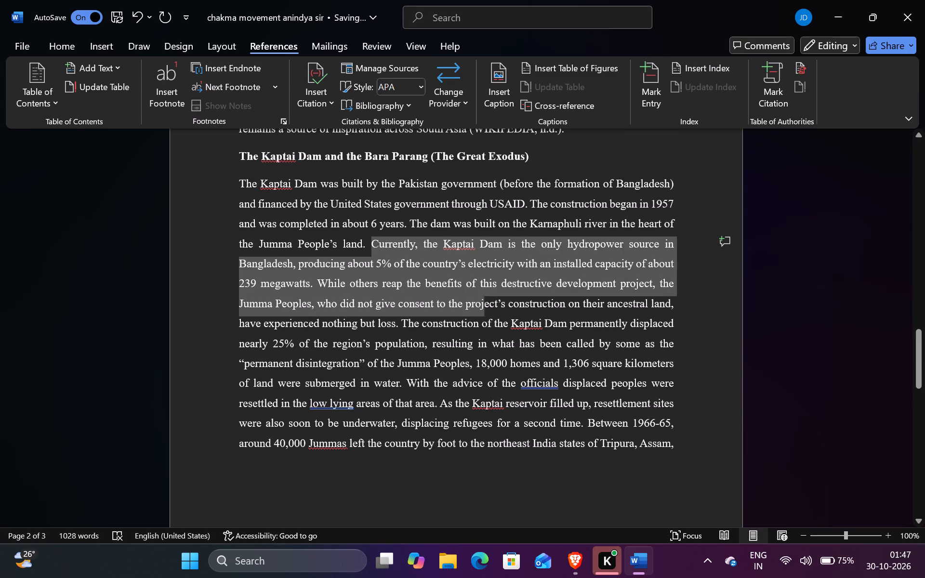
{"action": "left_click_drag", "start_coordinate": [501, 308], "coordinate": [301, 276]}
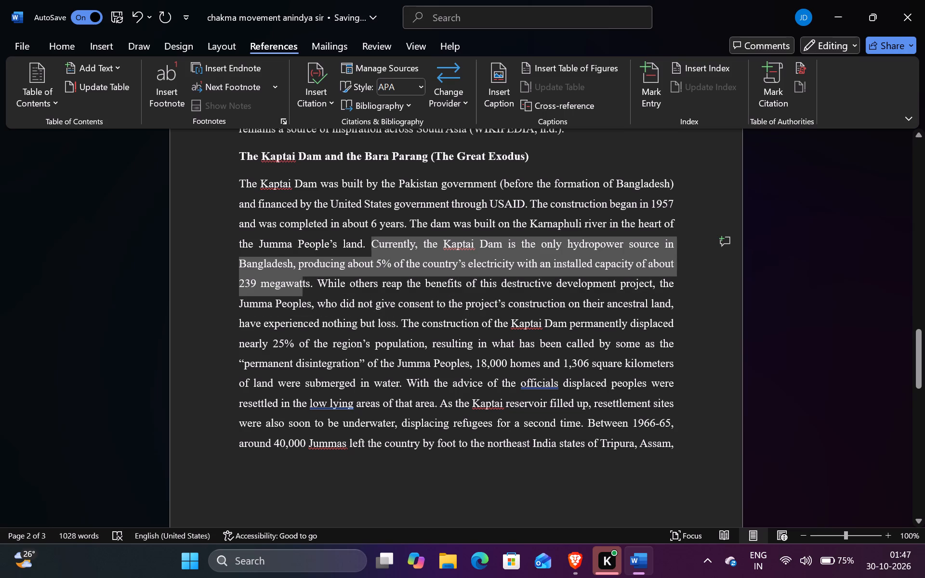
{"action": "left_click_drag", "start_coordinate": [301, 276], "coordinate": [320, 276]}
{"action": "left_click_drag", "start_coordinate": [320, 276], "coordinate": [424, 294]}
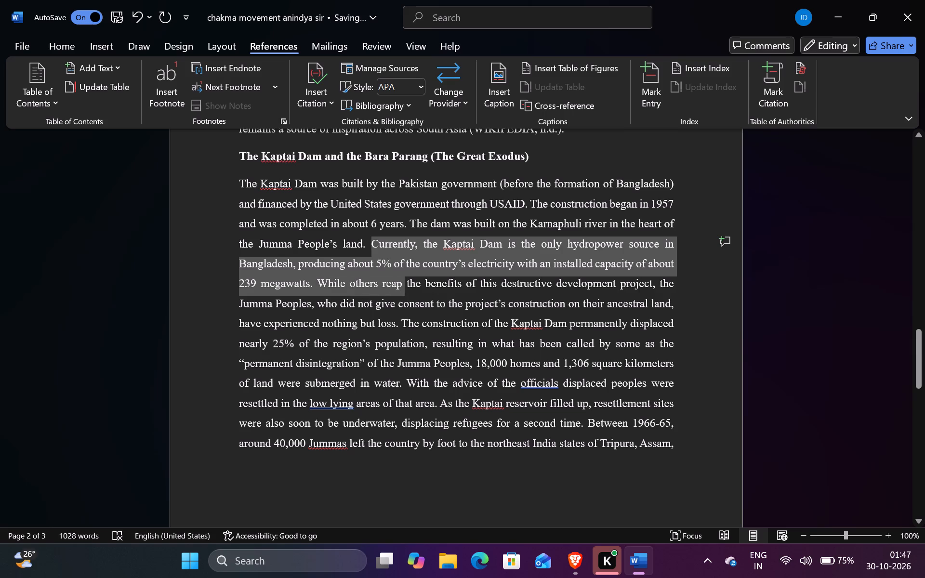
{"action": "left_click_drag", "start_coordinate": [424, 294], "coordinate": [493, 278]}
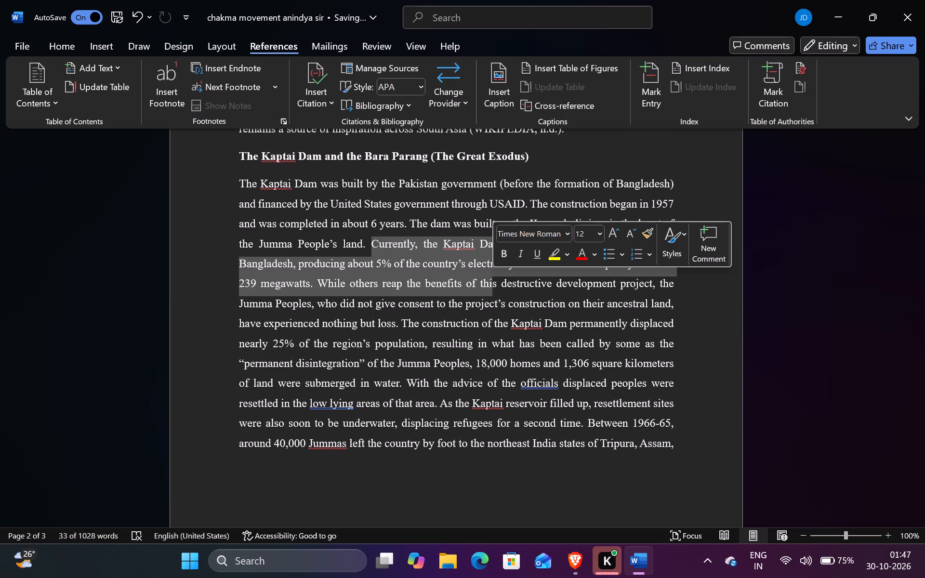
{"action": "left_click", "coordinate": [706, 318]}
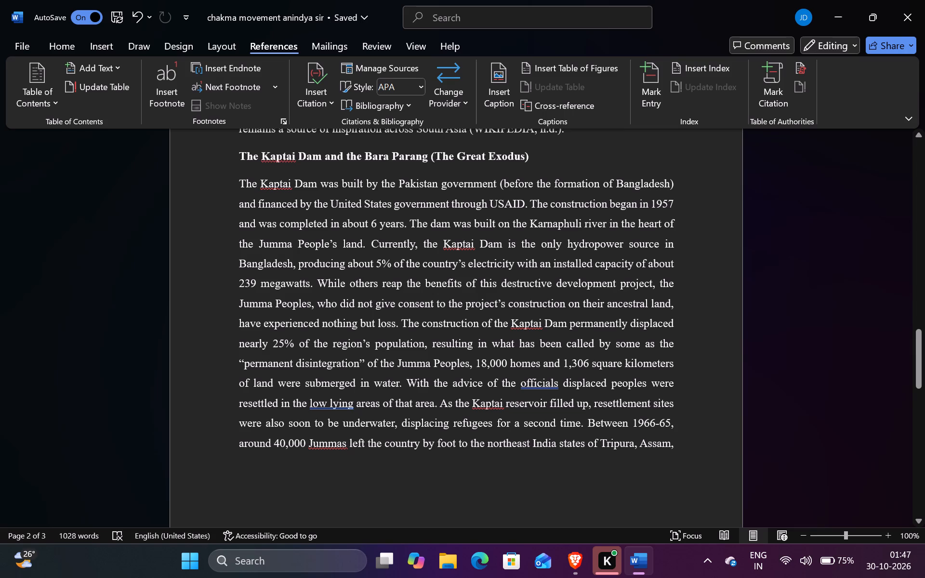
{"action": "key", "text": "BackSpace"}
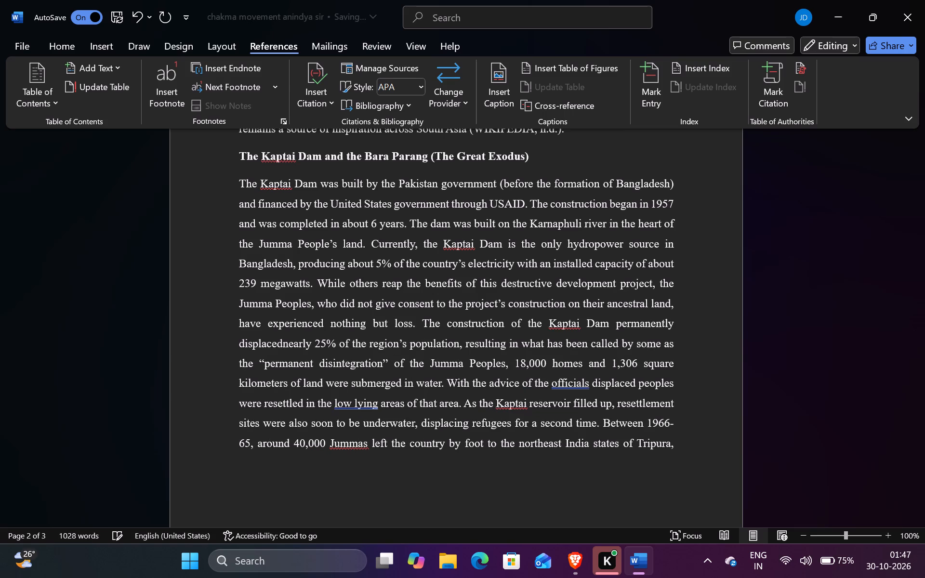
{"action": "key", "text": "space"}
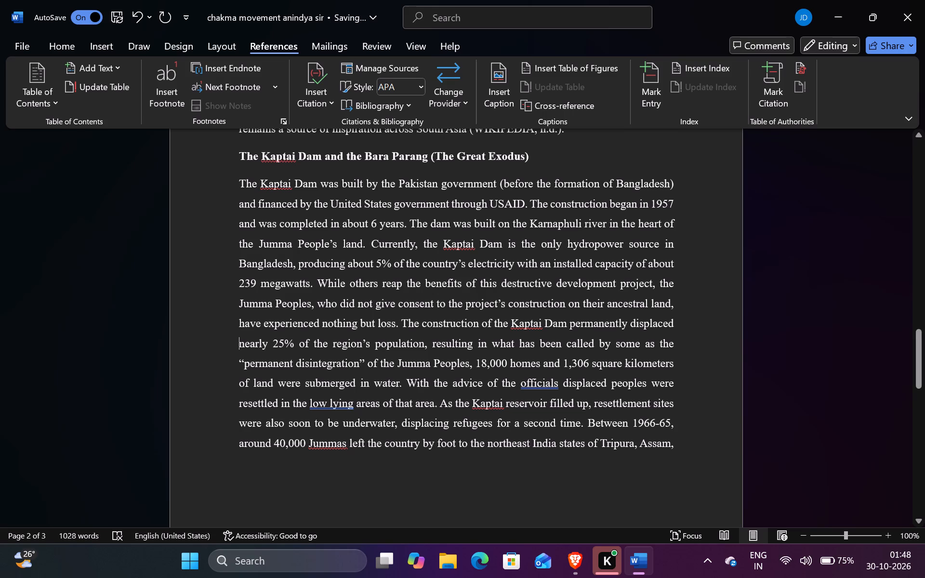
Insert the 2021 "The Kaptai Dam" source citation before the full stop after "hacked to death", and start a new paragraph.
{"action": "scroll", "coordinate": [508, 475], "scroll_direction": "down", "scroll_amount": 2}
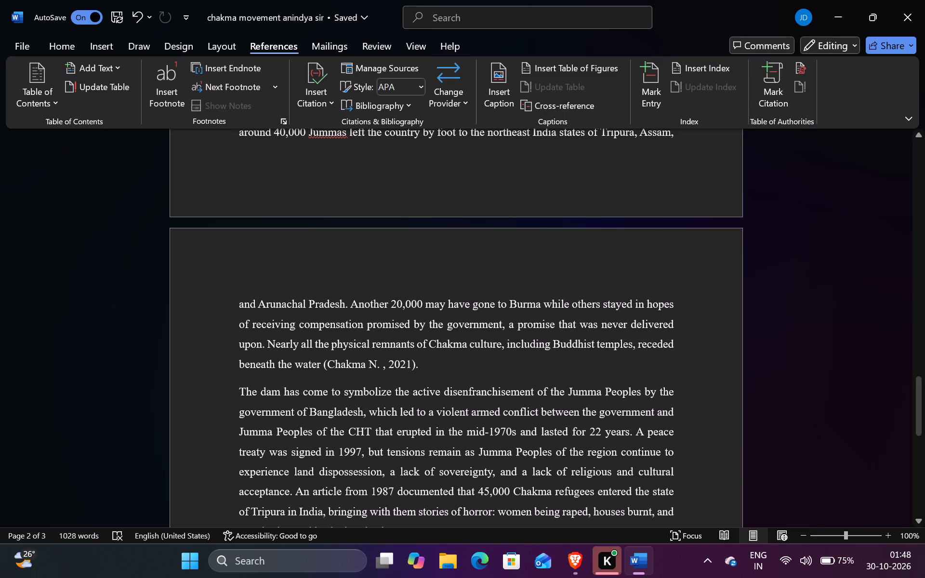
{"action": "scroll", "coordinate": [377, 352], "scroll_direction": "right", "scroll_amount": 1}
{"action": "scroll", "coordinate": [377, 352], "scroll_direction": "down", "scroll_amount": 1}
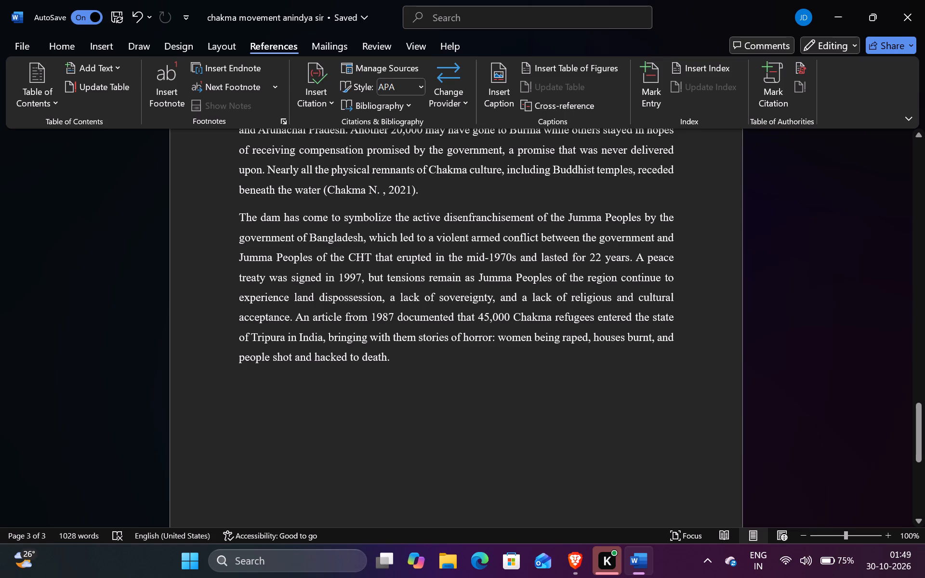
{"action": "left_click", "coordinate": [390, 357]}
{"action": "key", "text": "BackSpace"}
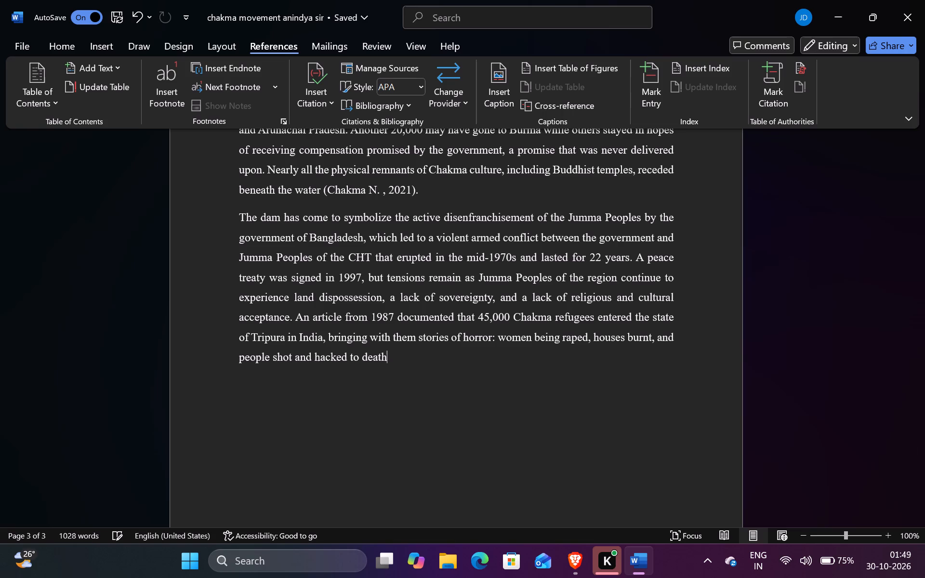
{"action": "left_click", "coordinate": [319, 91]}
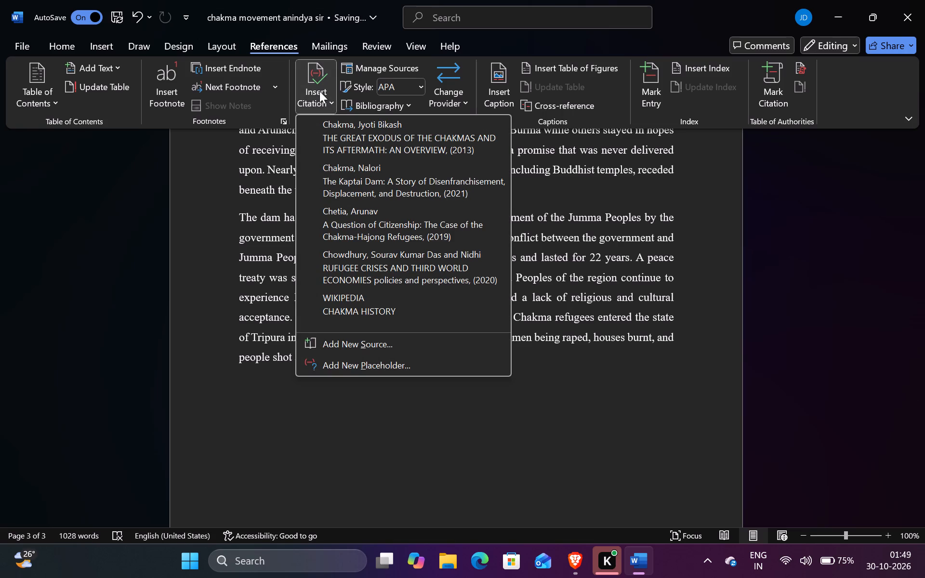
{"action": "left_click", "coordinate": [326, 178]}
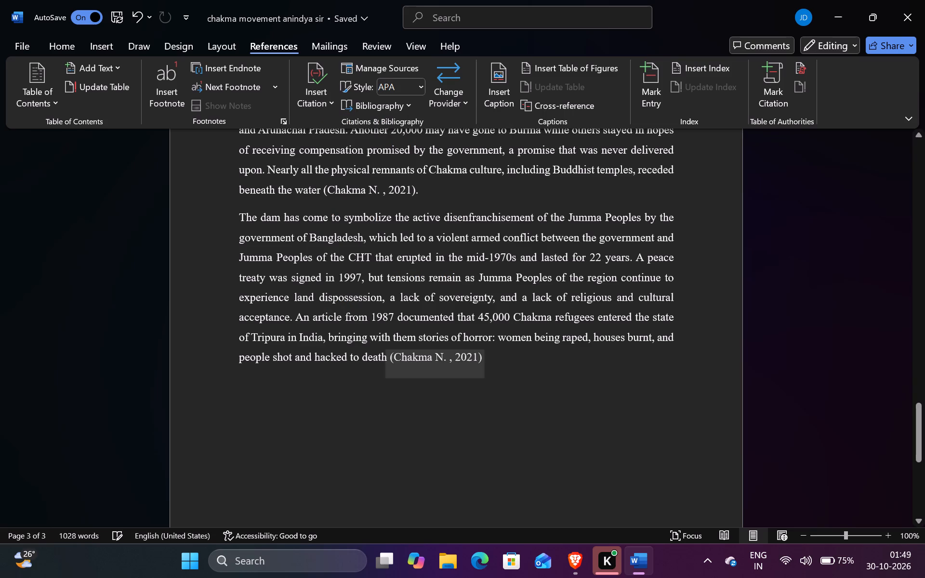
{"action": "key", "text": "period"}
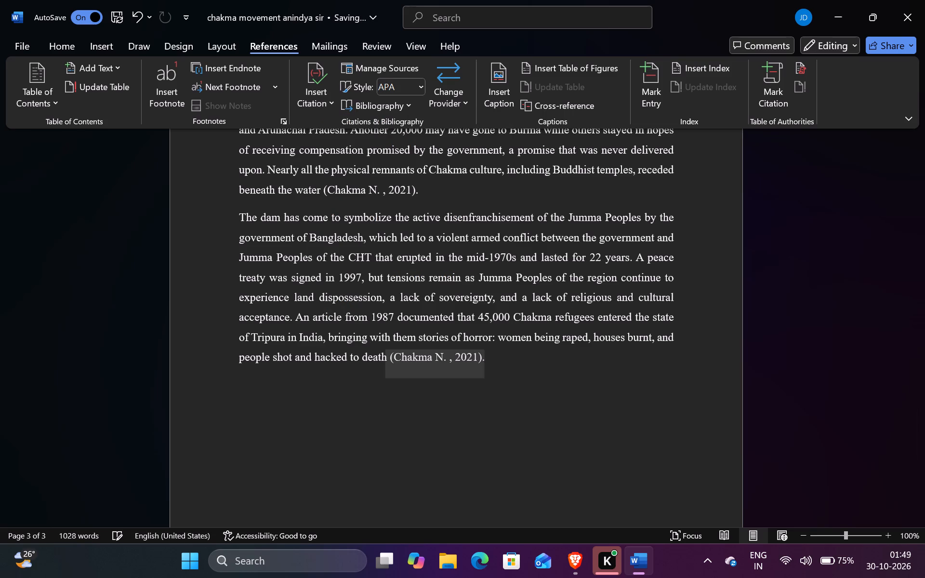
{"action": "key", "text": "Return"}
Review the essay from the Chakma and Hajong refugee paragraphs through the social context section to the end of the Kaptai Dam passage.
{"action": "scroll", "coordinate": [465, 358], "scroll_direction": "right", "scroll_amount": 1}
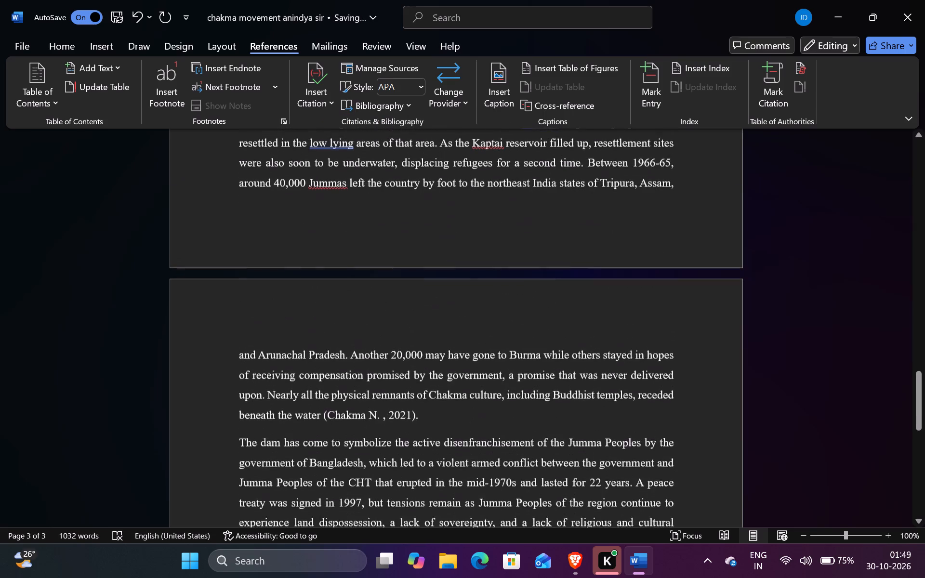
{"action": "scroll", "coordinate": [465, 358], "scroll_direction": "right", "scroll_amount": 1}
{"action": "scroll", "coordinate": [465, 358], "scroll_direction": "down", "scroll_amount": 1}
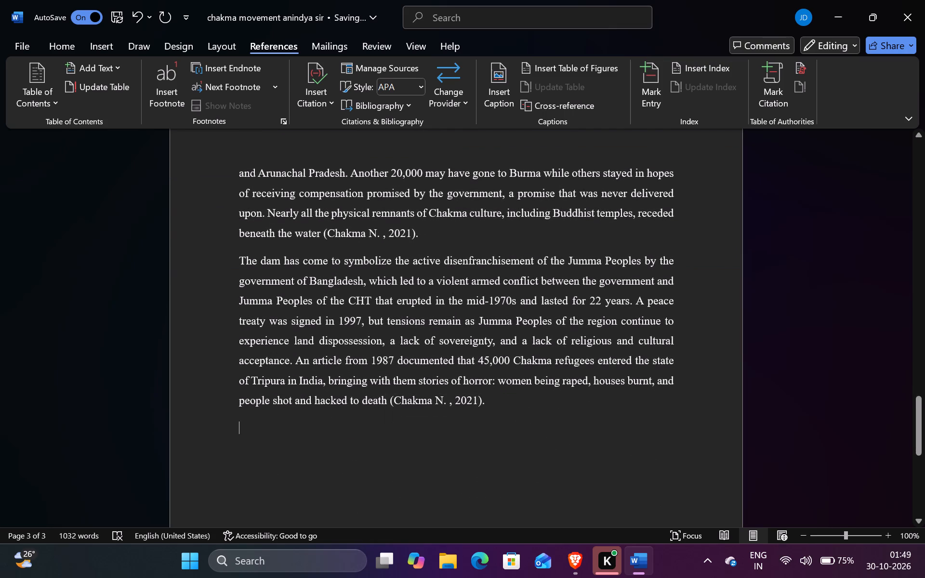
{"action": "scroll", "coordinate": [483, 473], "scroll_direction": "up", "scroll_amount": 3}
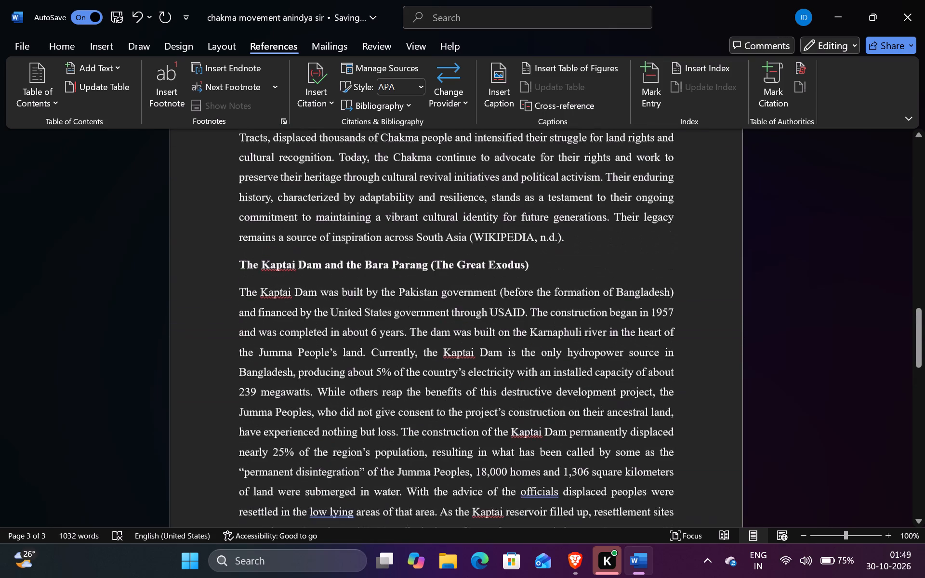
{"action": "scroll", "coordinate": [483, 473], "scroll_direction": "up", "scroll_amount": 2}
{"action": "scroll", "coordinate": [483, 473], "scroll_direction": "right", "scroll_amount": 1}
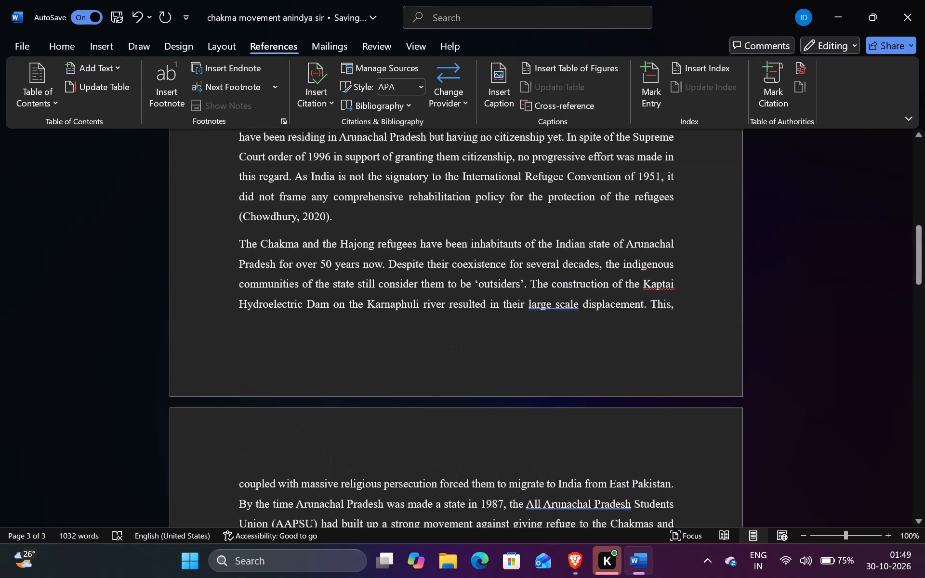
{"action": "scroll", "coordinate": [483, 473], "scroll_direction": "right", "scroll_amount": 1}
{"action": "scroll", "coordinate": [483, 473], "scroll_direction": "down", "scroll_amount": 1}
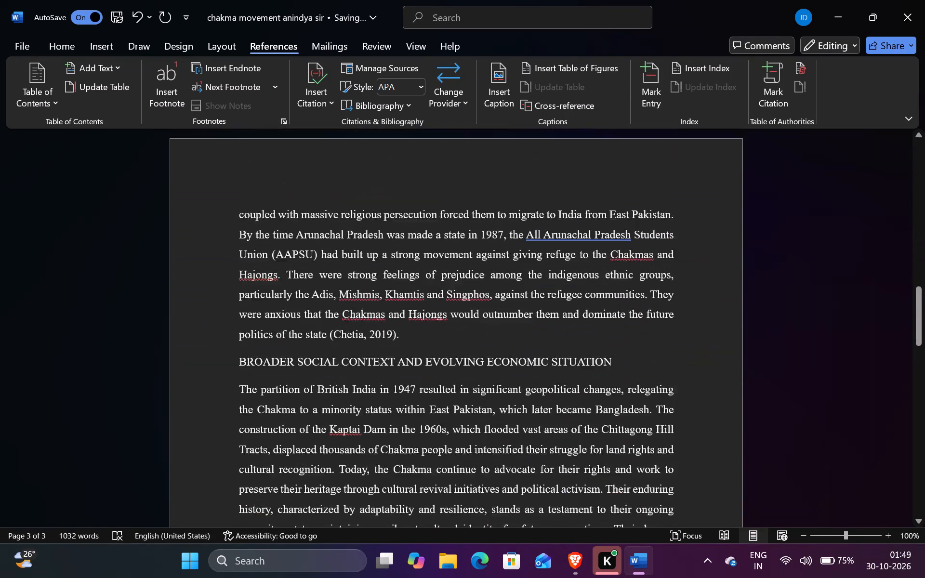
{"action": "scroll", "coordinate": [483, 473], "scroll_direction": "down", "scroll_amount": 2}
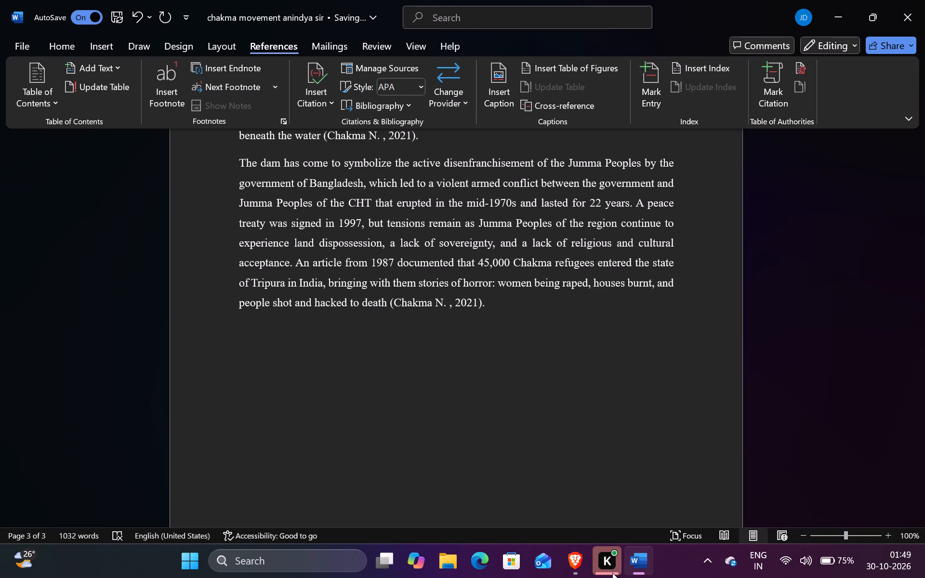
{"action": "left_click", "coordinate": [580, 567]}
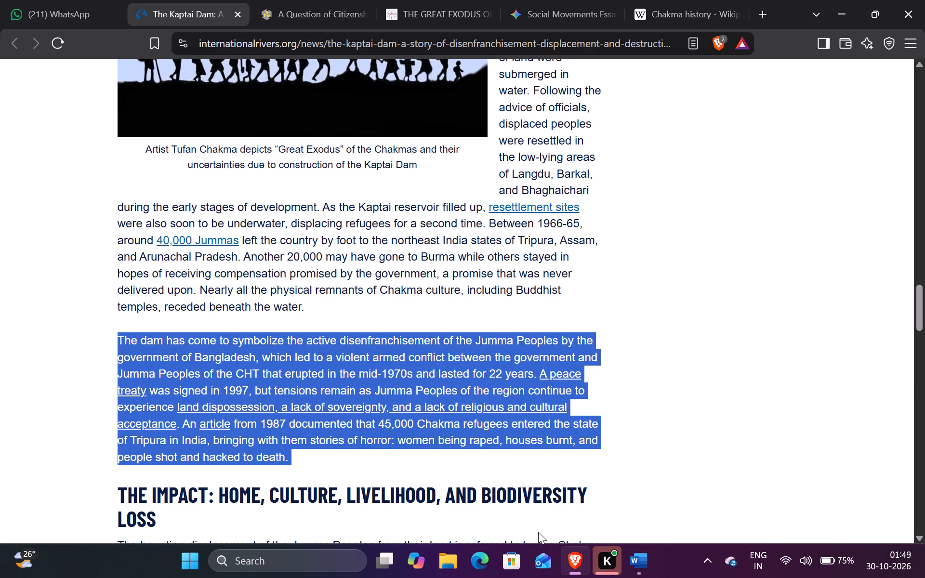
{"action": "left_click", "coordinate": [538, 532]}
{"action": "scroll", "coordinate": [538, 532], "scroll_direction": "down", "scroll_amount": 3}
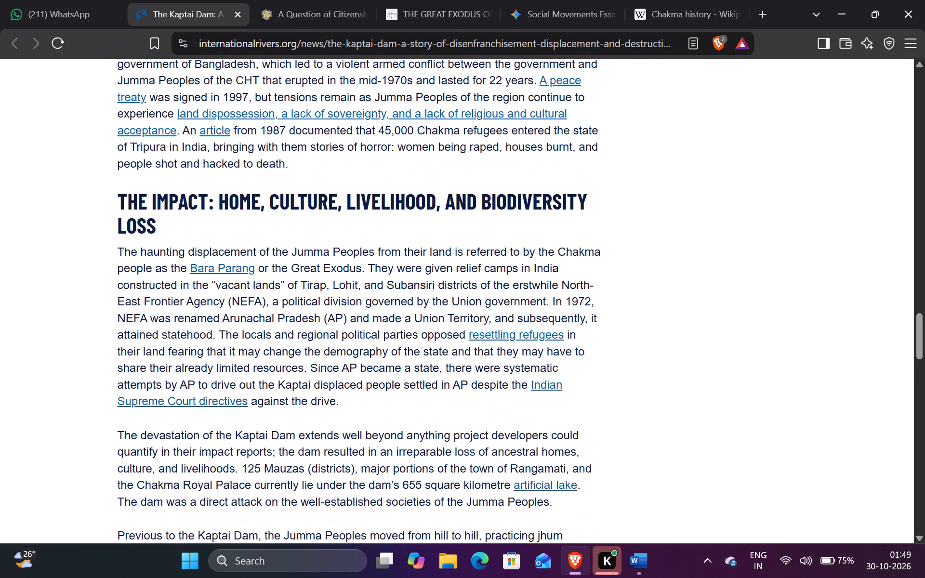
{"action": "scroll", "coordinate": [538, 532], "scroll_direction": "down", "scroll_amount": 1}
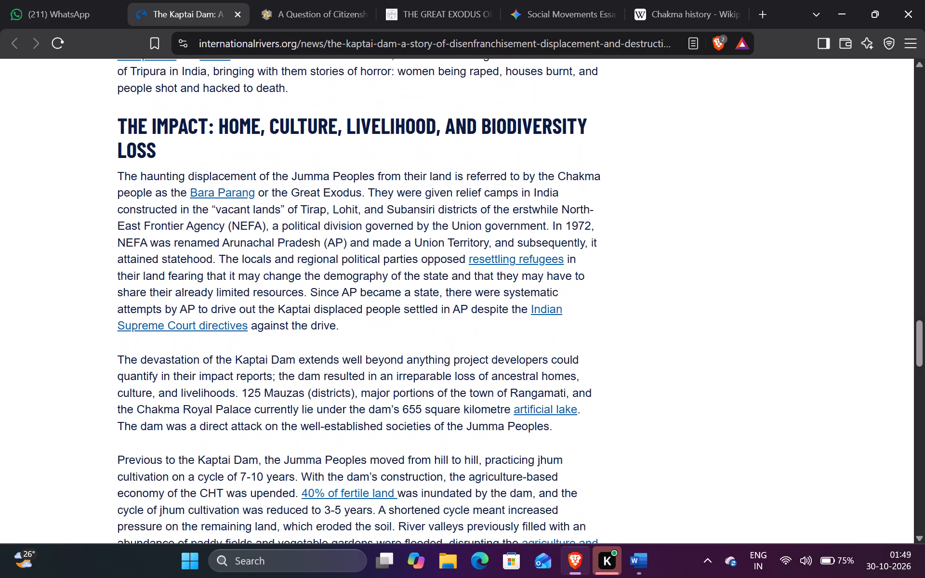
{"action": "scroll", "coordinate": [538, 532], "scroll_direction": "down", "scroll_amount": 2}
{"action": "scroll", "coordinate": [538, 532], "scroll_direction": "up", "scroll_amount": 2}
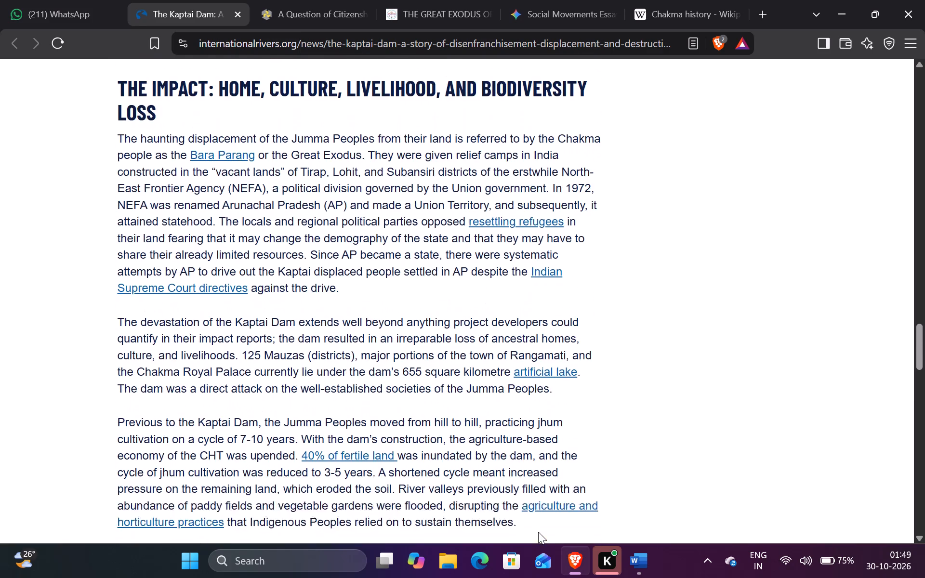
{"action": "scroll", "coordinate": [538, 532], "scroll_direction": "up", "scroll_amount": 1}
{"action": "scroll", "coordinate": [538, 532], "scroll_direction": "down", "scroll_amount": 5}
{"action": "scroll", "coordinate": [538, 532], "scroll_direction": "up", "scroll_amount": 1}
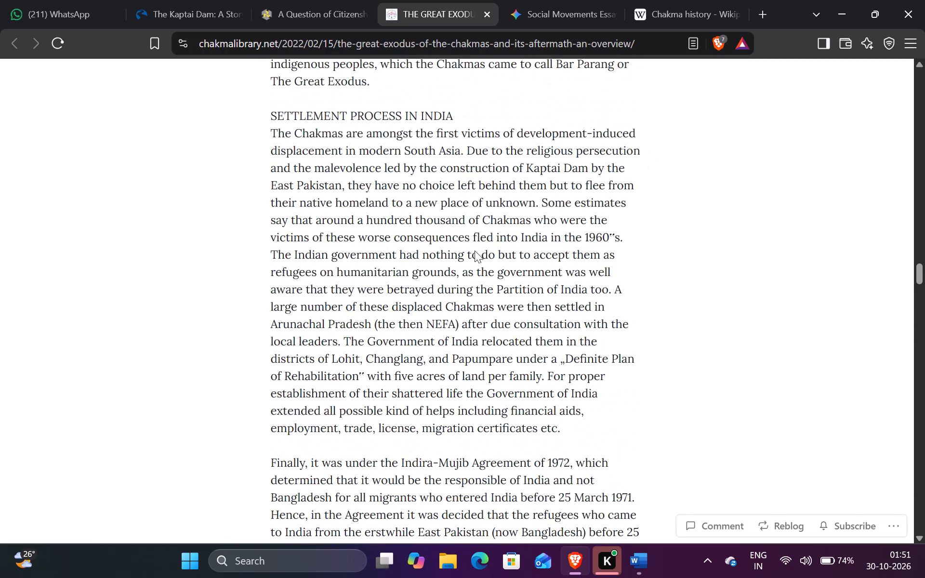
{"action": "scroll", "coordinate": [571, 308], "scroll_direction": "up", "scroll_amount": 4}
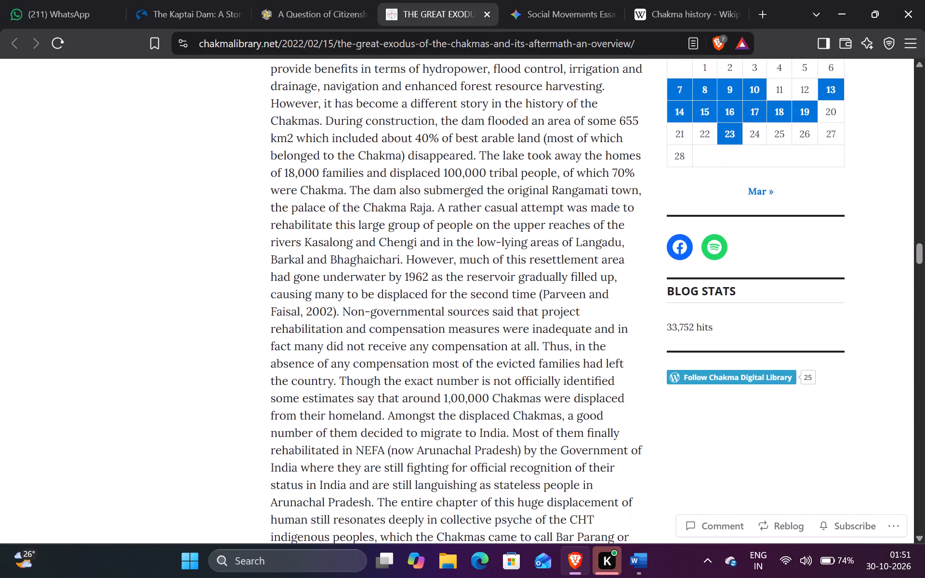
{"action": "scroll", "coordinate": [571, 308], "scroll_direction": "up", "scroll_amount": 4}
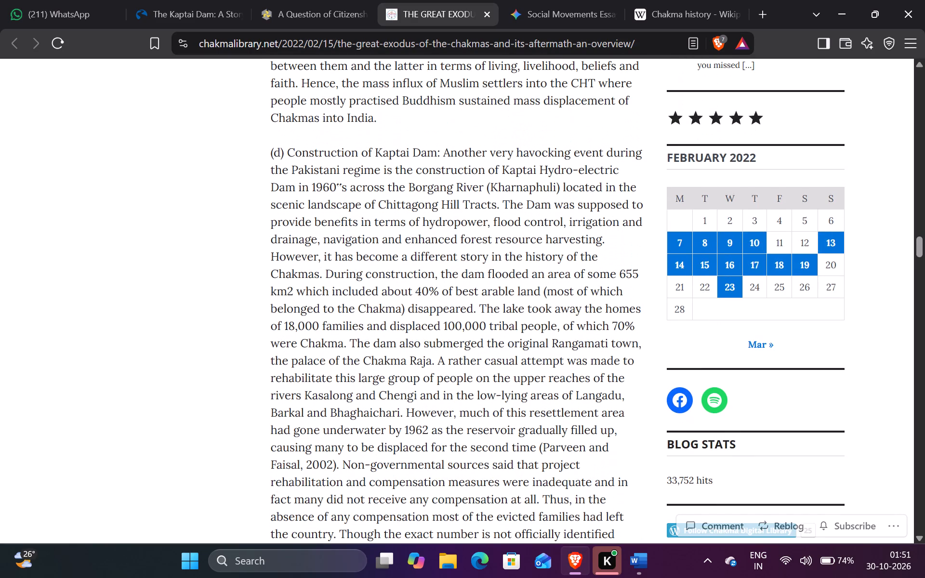
{"action": "scroll", "coordinate": [571, 308], "scroll_direction": "down", "scroll_amount": 1}
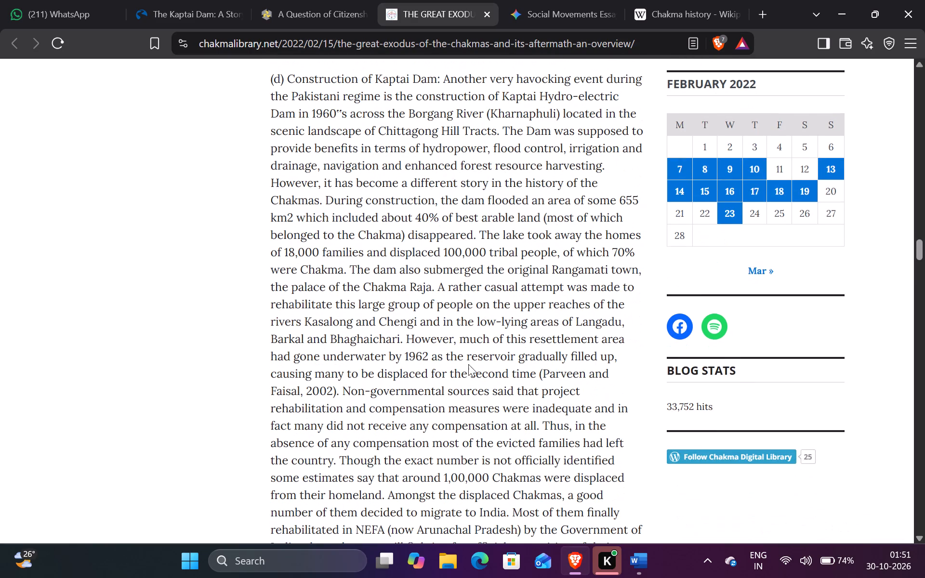
{"action": "left_click", "coordinate": [581, 544]}
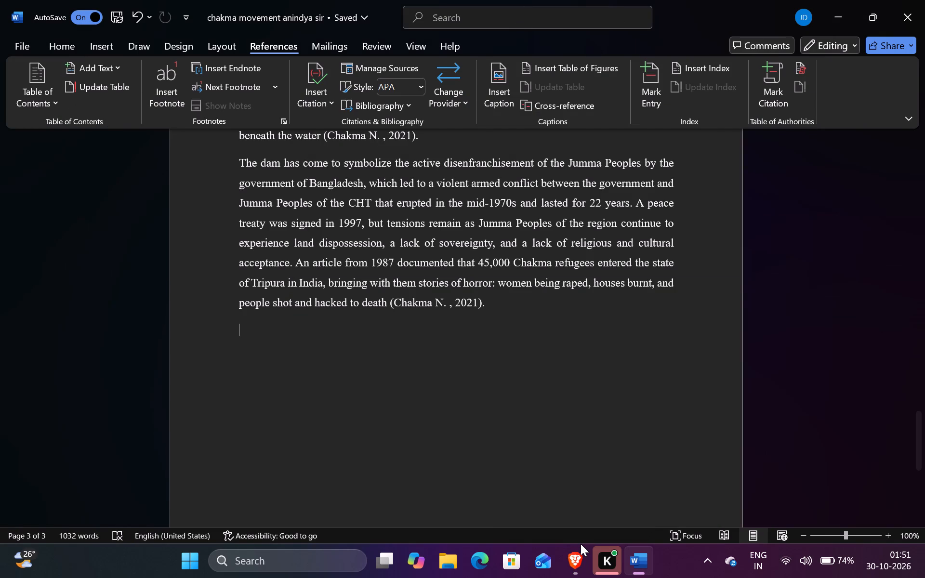
{"action": "left_click", "coordinate": [581, 544]}
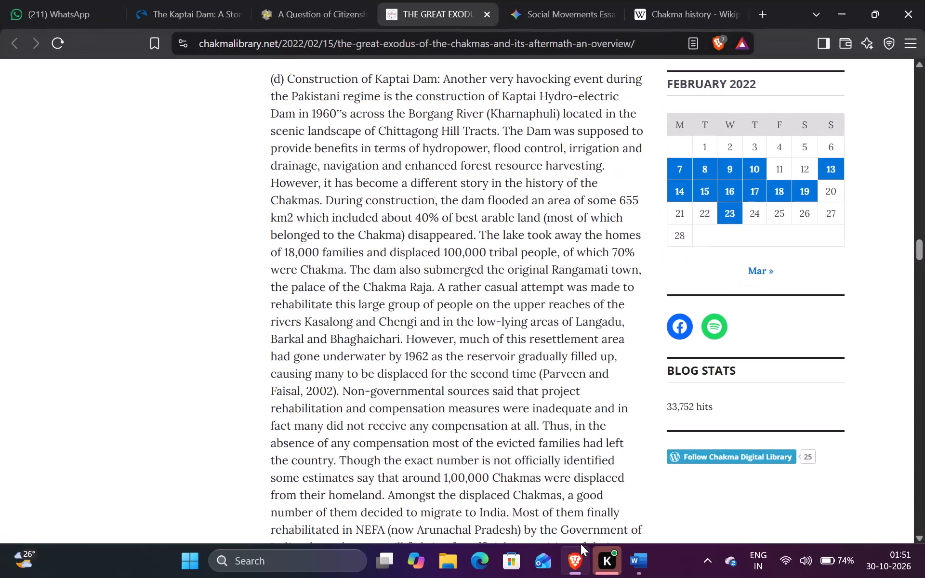